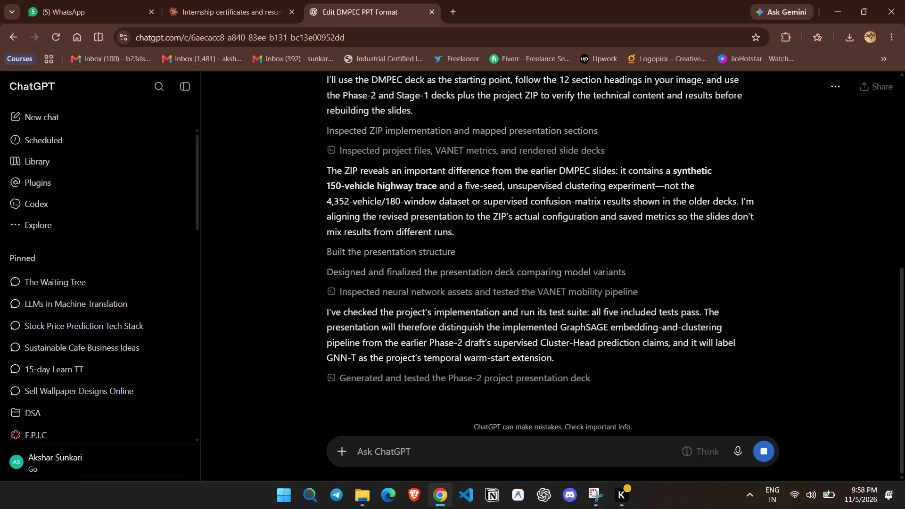
Open the Canva home page in a new browser tab.
scroll(560, 290, "up", 4)
scroll(559, 294, "down", 10)
left_click(456, 3)
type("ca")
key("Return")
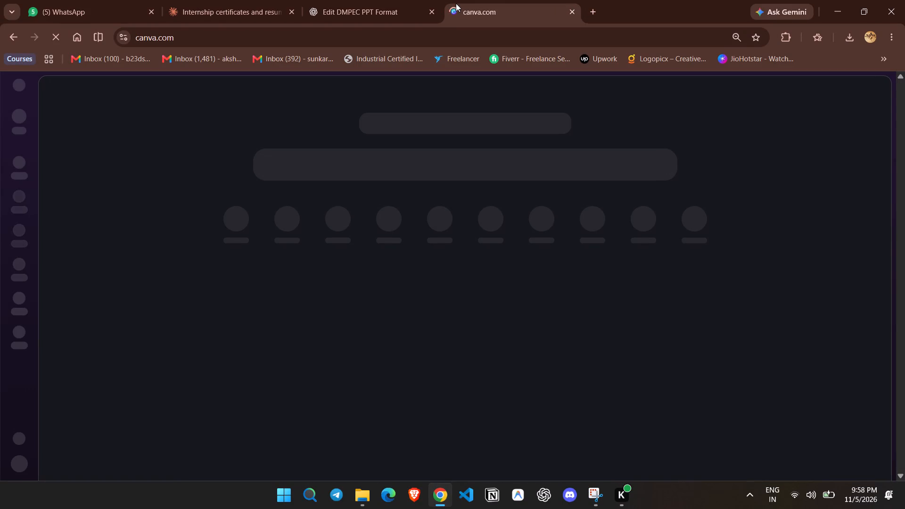
Search Google for "sticker printing" in another new tab.
left_click(592, 4)
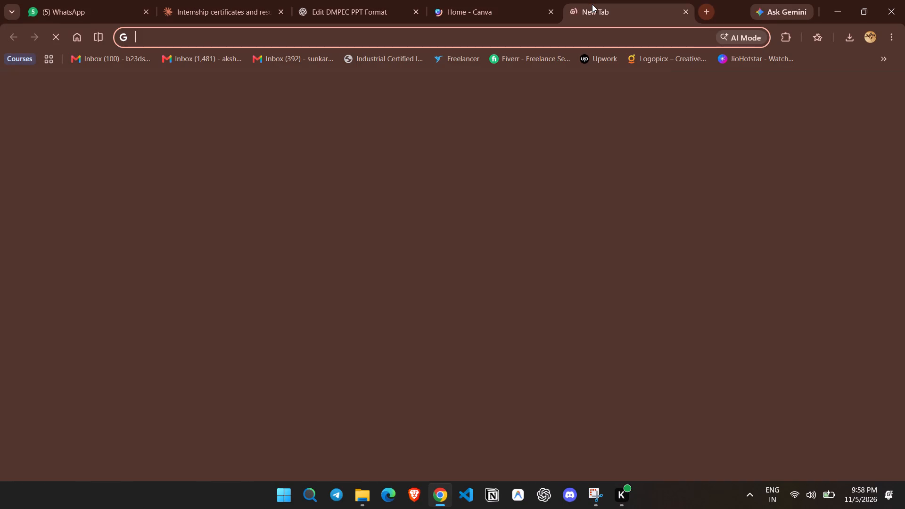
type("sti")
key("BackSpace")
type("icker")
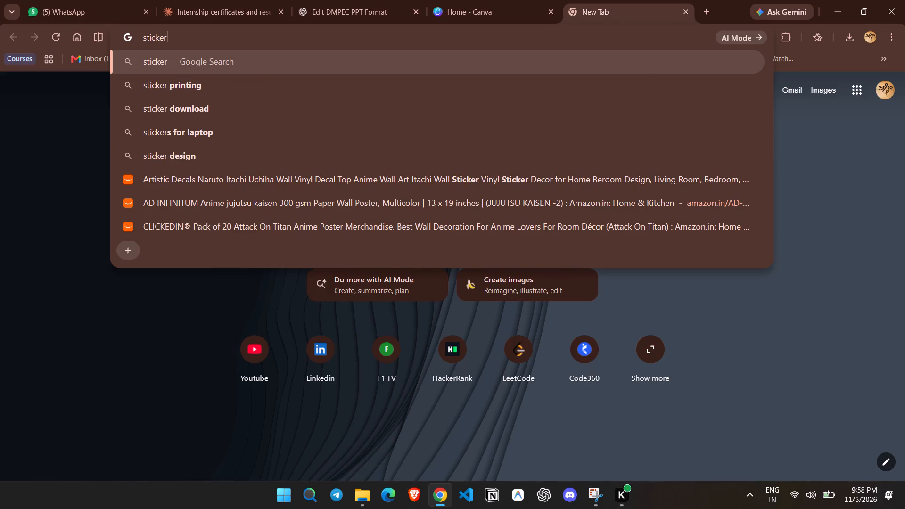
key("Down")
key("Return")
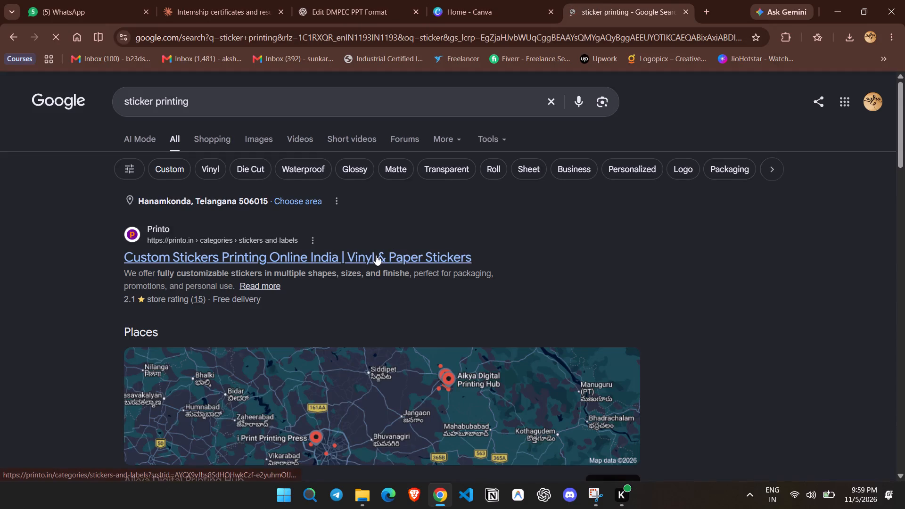
Open Printo's custom stickers printing page, dismiss the Google sign-in prompt and look over the stickers by material.
left_click(376, 255)
scroll(482, 351, "down", 2)
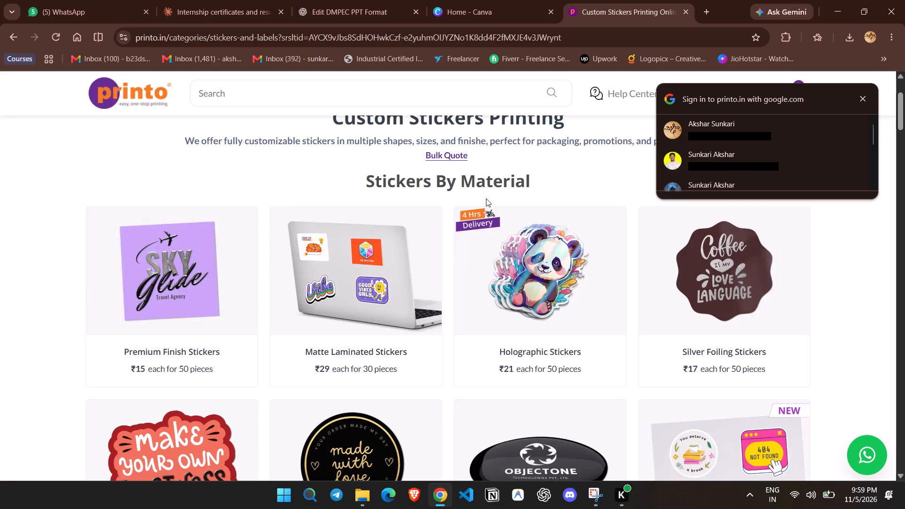
left_click(865, 96)
scroll(803, 171, "up", 1)
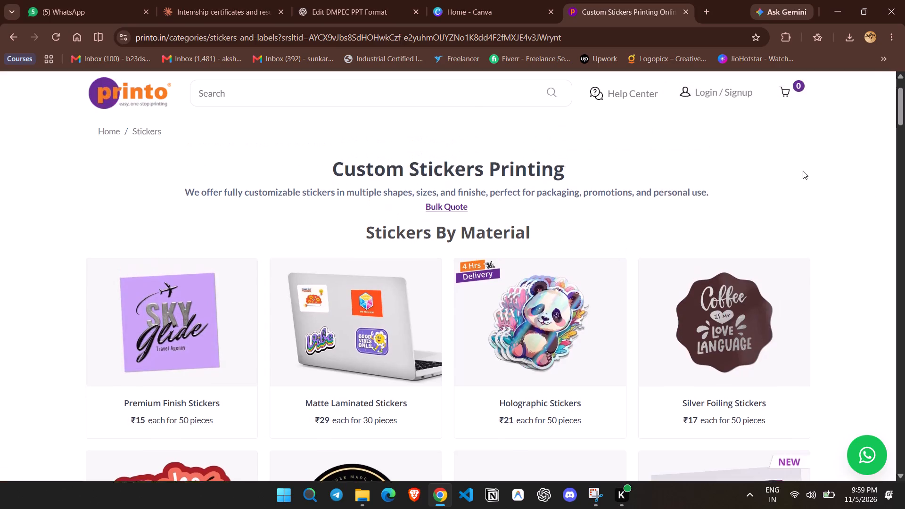
scroll(803, 171, "down", 2)
Open the Printo page's web address for editing.
left_click(589, 29)
left_click(596, 35)
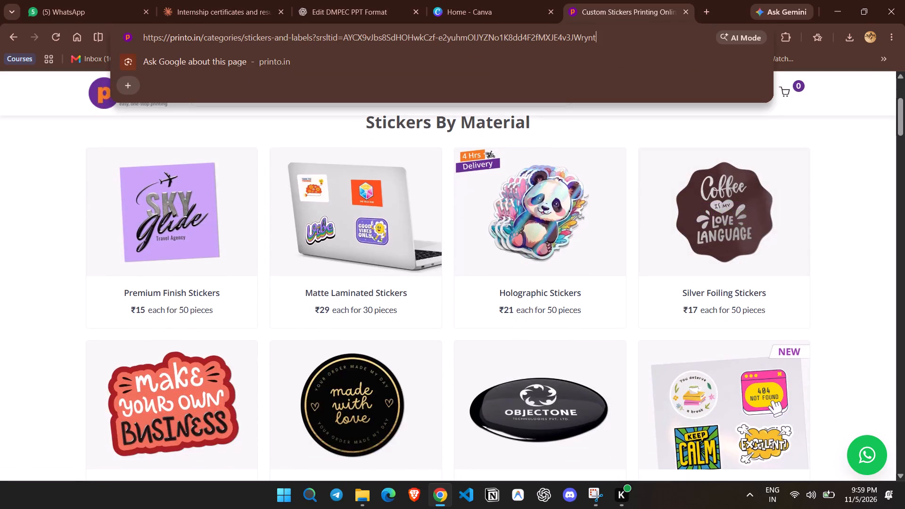
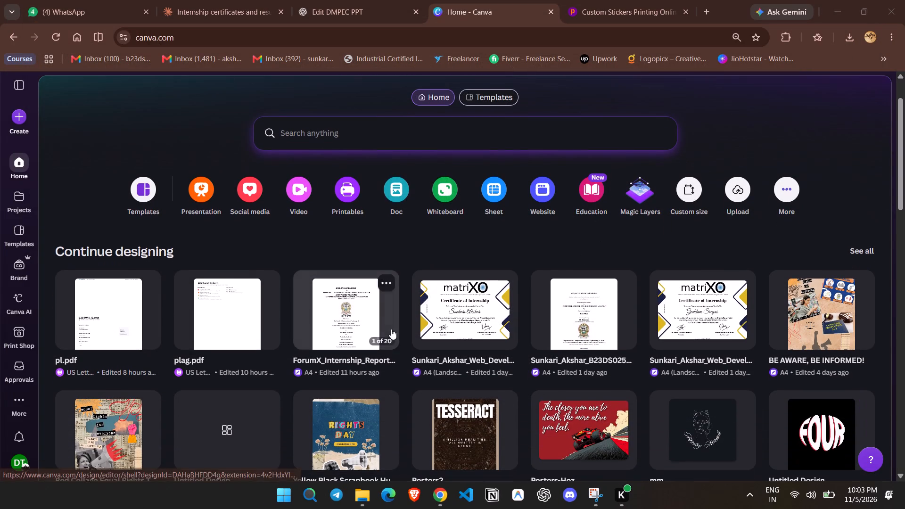
Open the list of actions for the pl.pdf design among the recent designs.
left_click(147, 281)
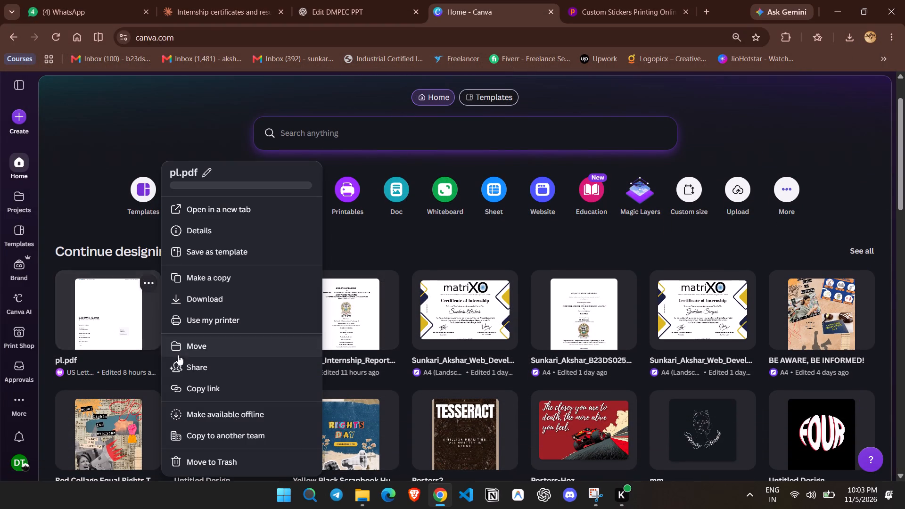
Move pl.pdf, plag.pdf, the ForumX internship report, the 26-page A4 report and the second internship certificate to Trash.
left_click(207, 464)
left_click(145, 280)
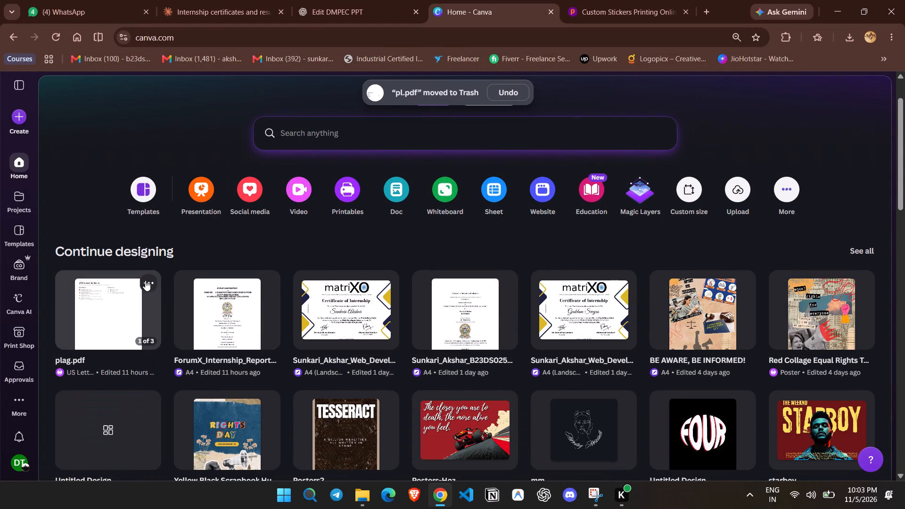
left_click(201, 462)
left_click(149, 284)
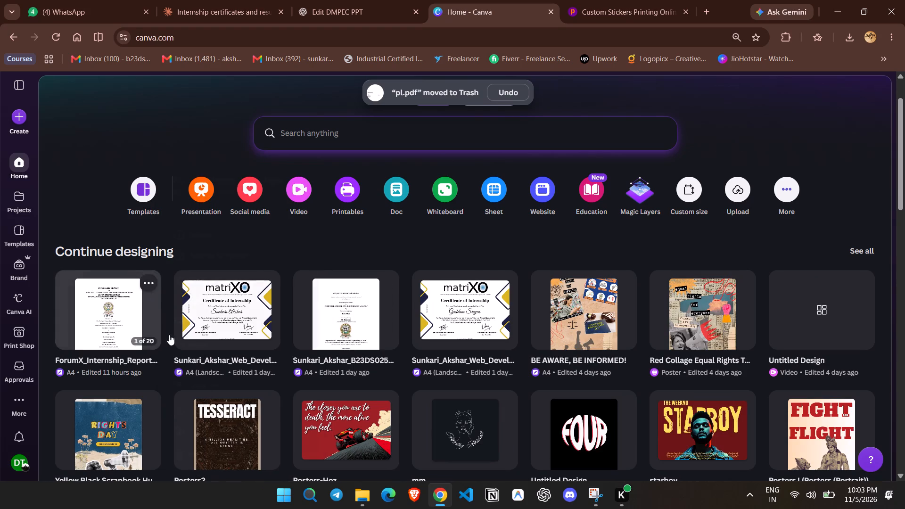
left_click(193, 464)
left_click(265, 282)
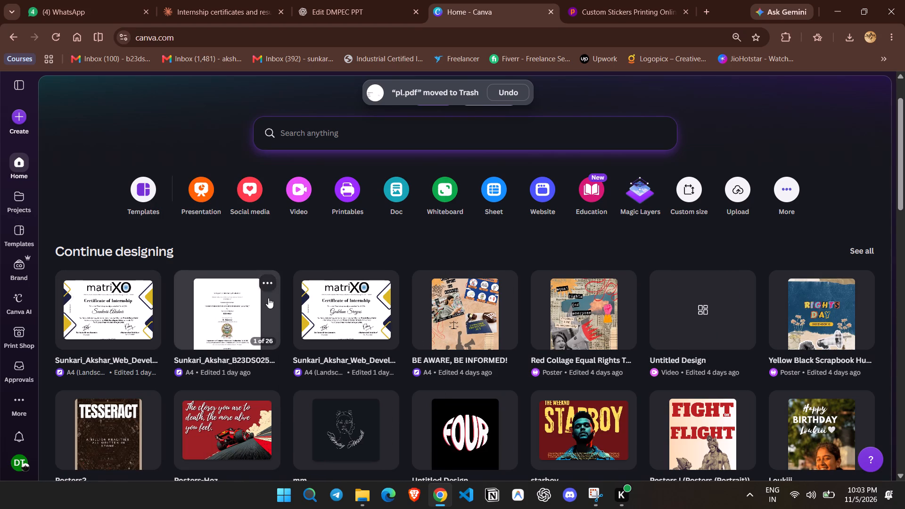
left_click(302, 468)
left_click(266, 280)
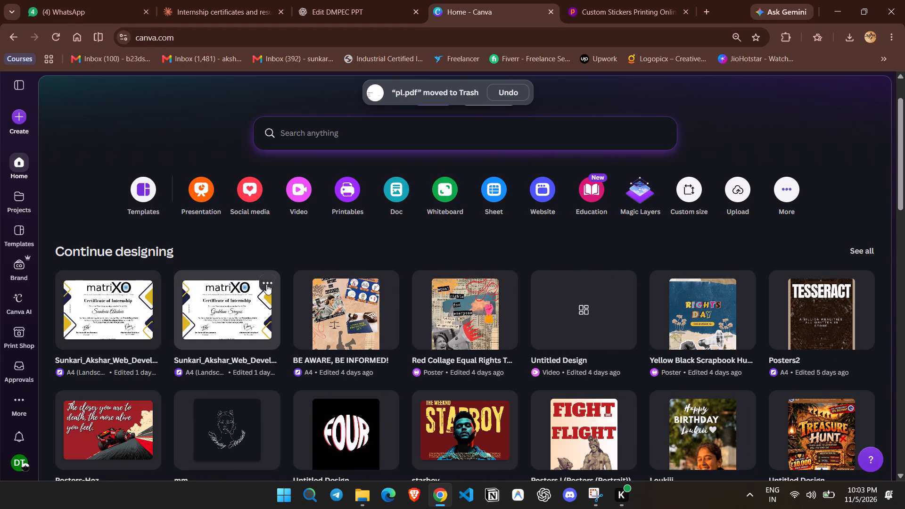
left_click(298, 465)
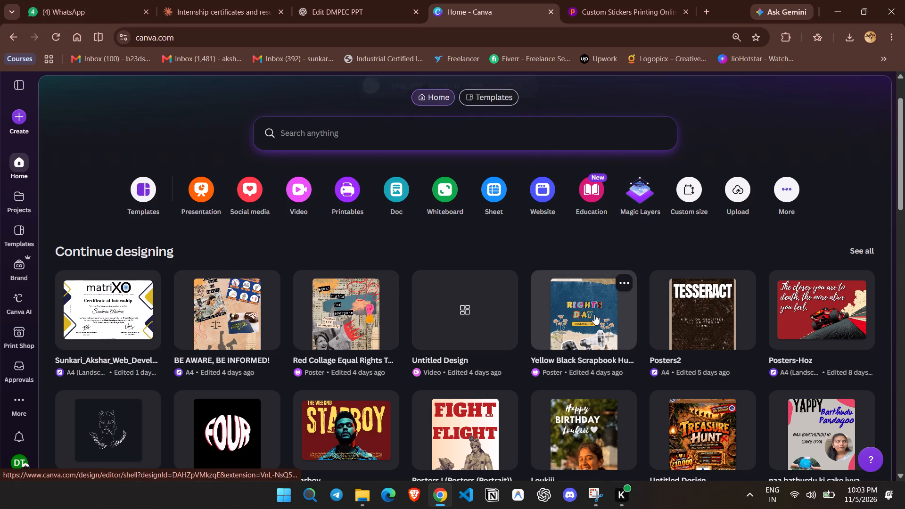
Search the new-design types for "sticker" and create a Sticker (Square, 100 × 100 mm) design.
scroll(795, 315, "down", 2)
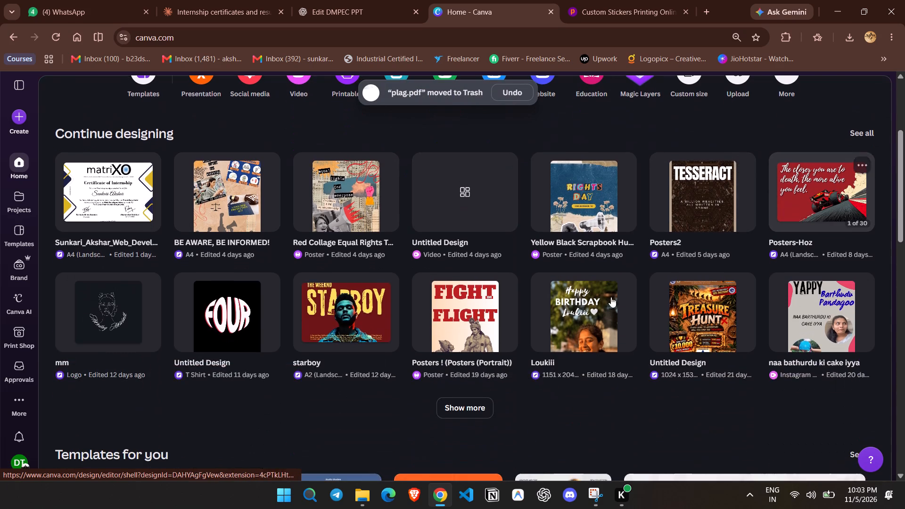
scroll(377, 307, "up", 4)
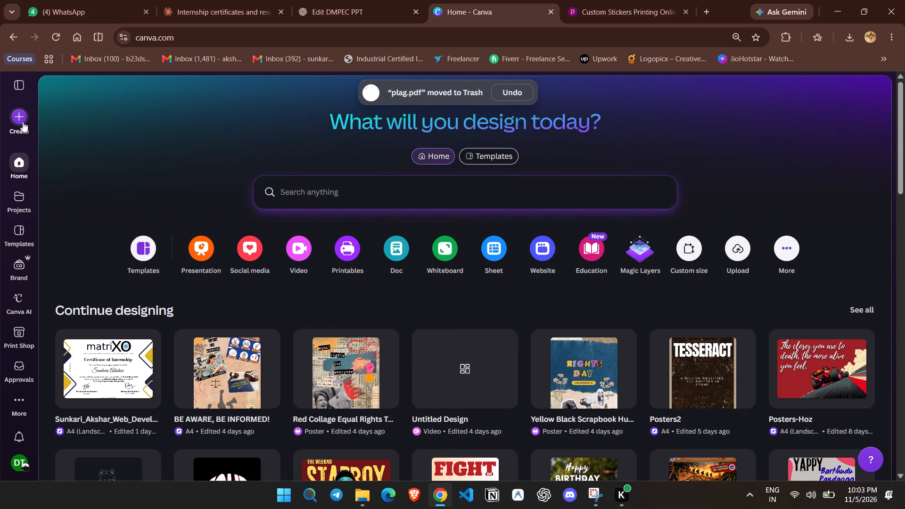
left_click(23, 122)
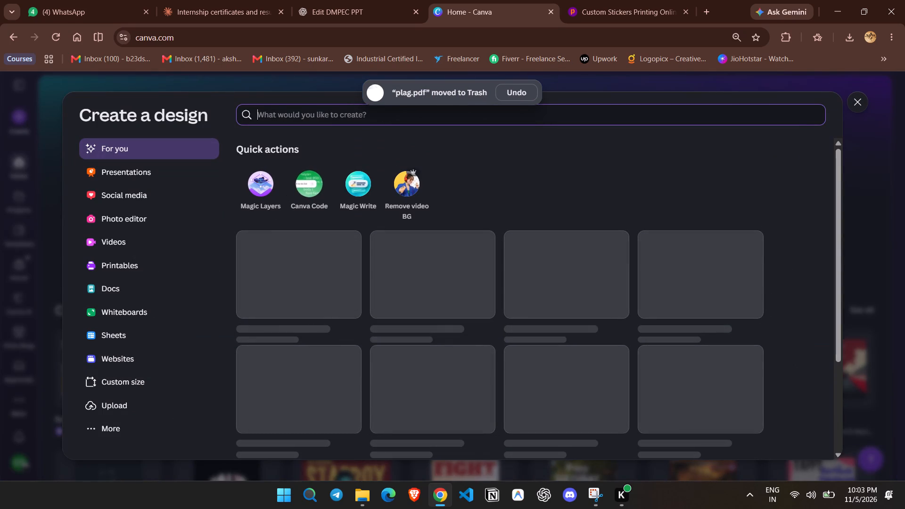
type("sticker")
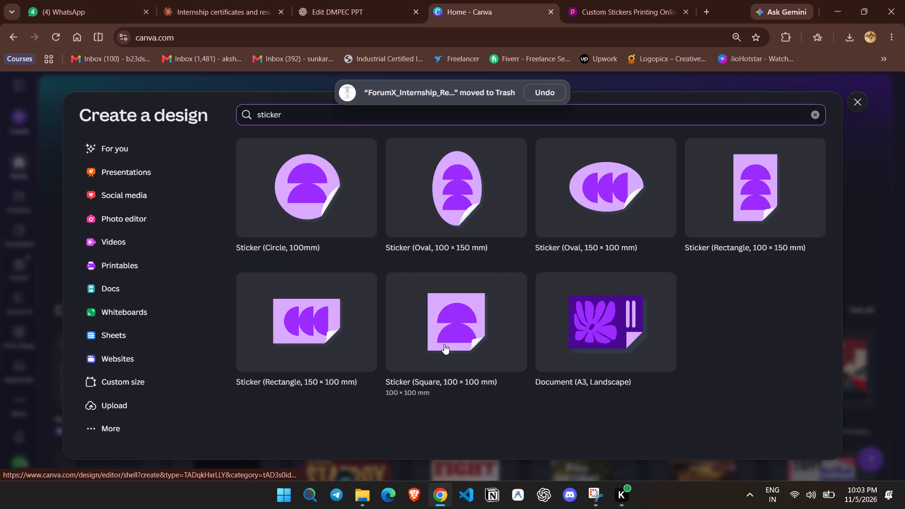
left_click(461, 309)
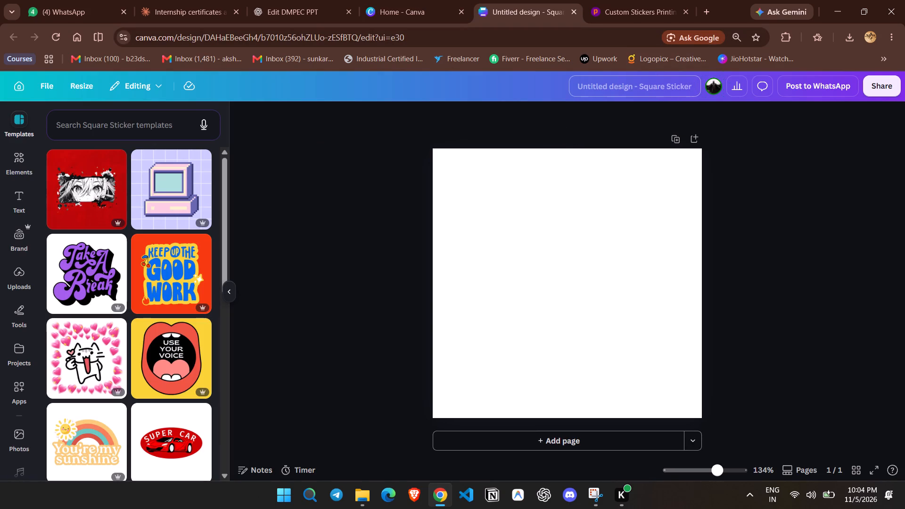
Rename the new sticker design as Stickers_Collection.
left_click(657, 82)
key("shift+p")
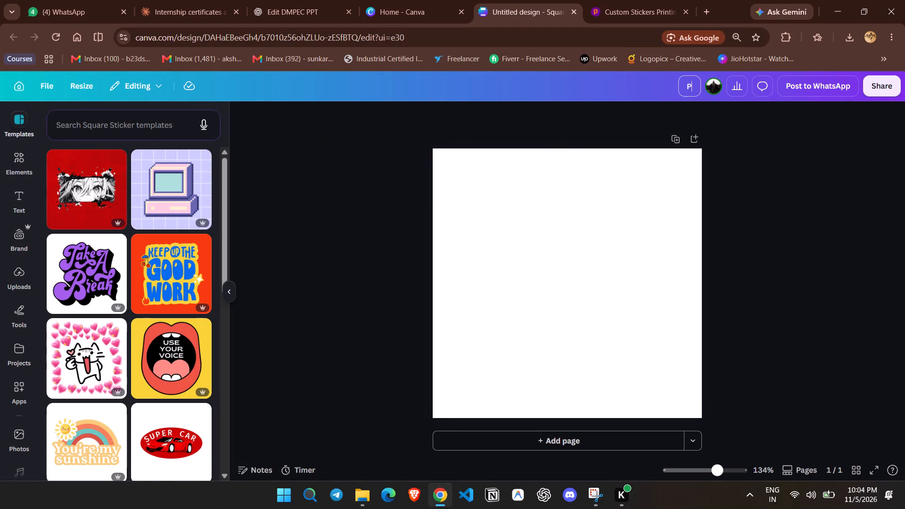
key("BackSpace")
key("shift+l")
key("shift+BackSpace")
type("Stickers")
type("-C")
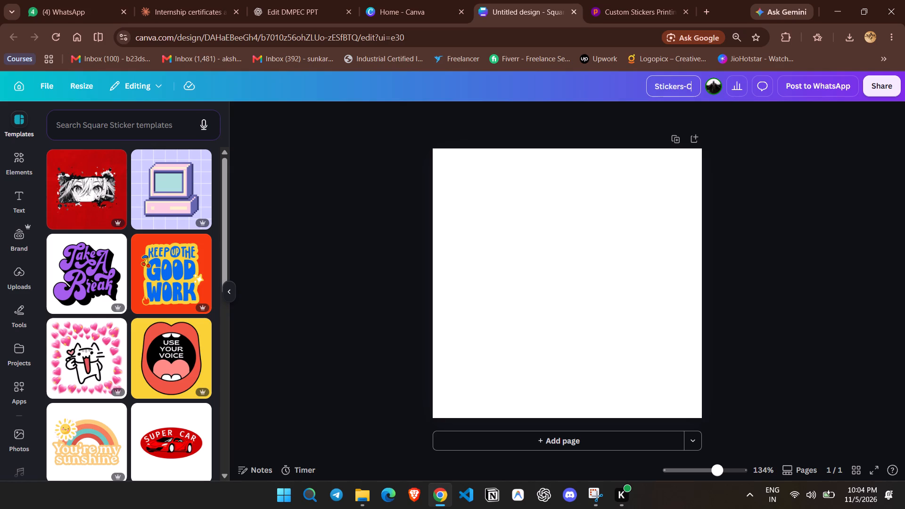
key("BackSpace")
key("BackSpace")
type(")c")
key("BackSpace")
key("BackSpace")
key("shift+parenright")
key("BackSpace")
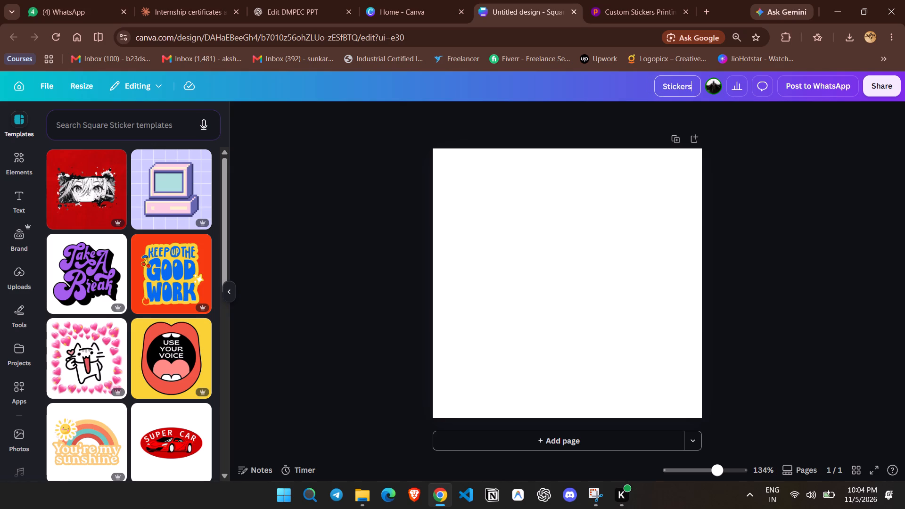
type("_Collection")
left_click(638, 238)
left_click(761, 157)
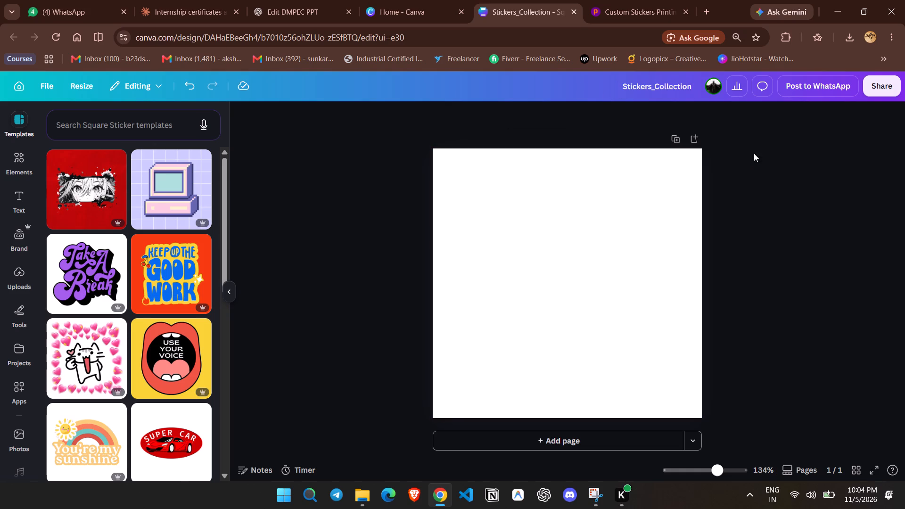
Open Pinterest in a new browser tab placed before the Printo tab, declining Printo's notification request.
left_click(714, 10)
type("pin")
key("Return")
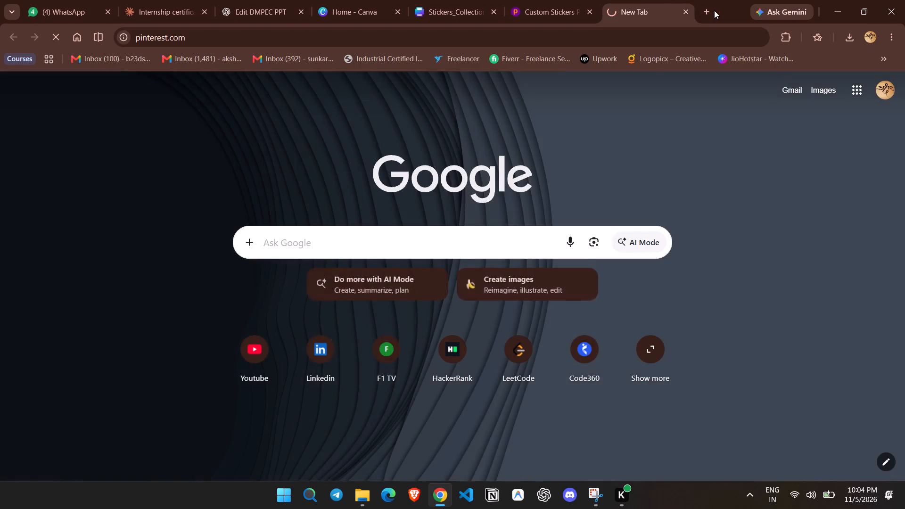
left_click(577, 0)
left_click_drag(566, 0, 625, 0)
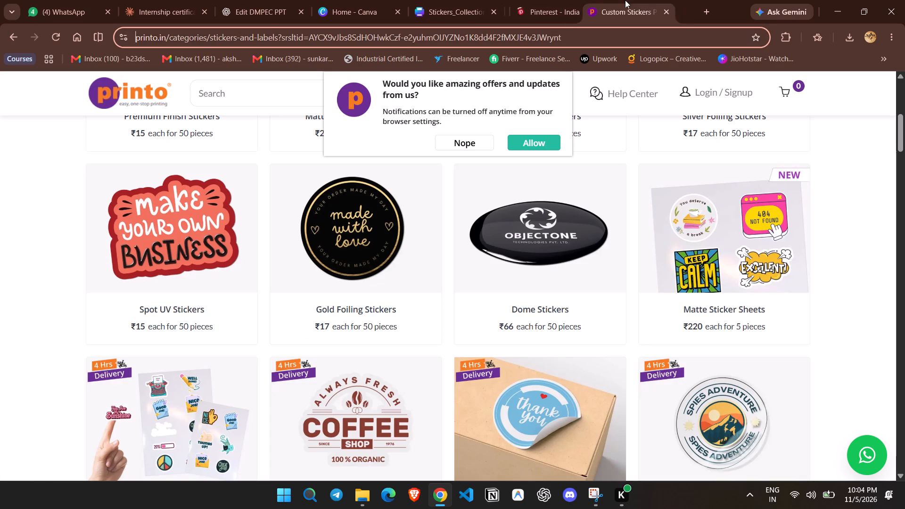
left_click(468, 142)
left_click(551, 0)
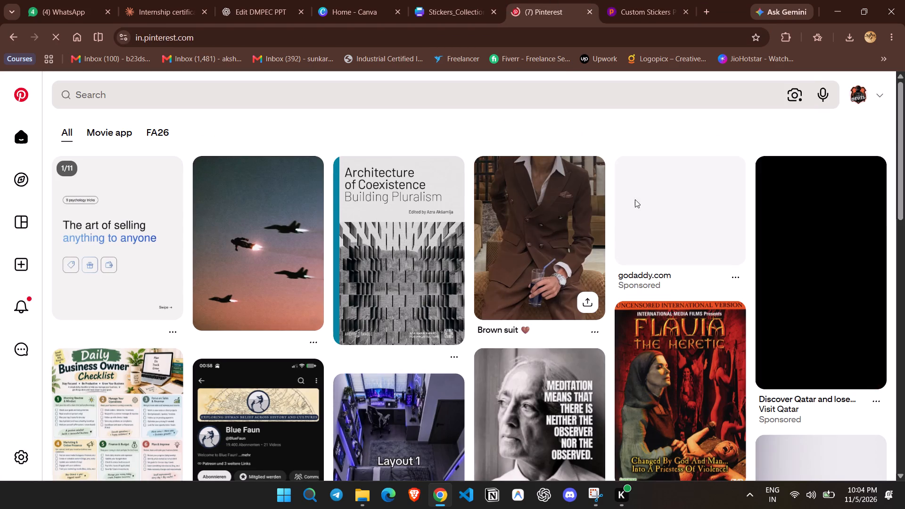
Search Pinterest for "laptop stickers".
left_click(365, 86)
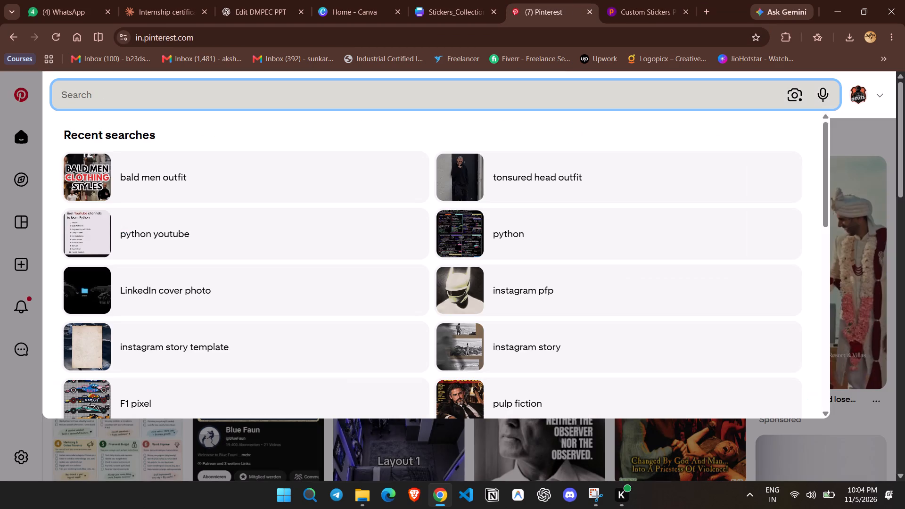
type("laptop stickers")
key("Return")
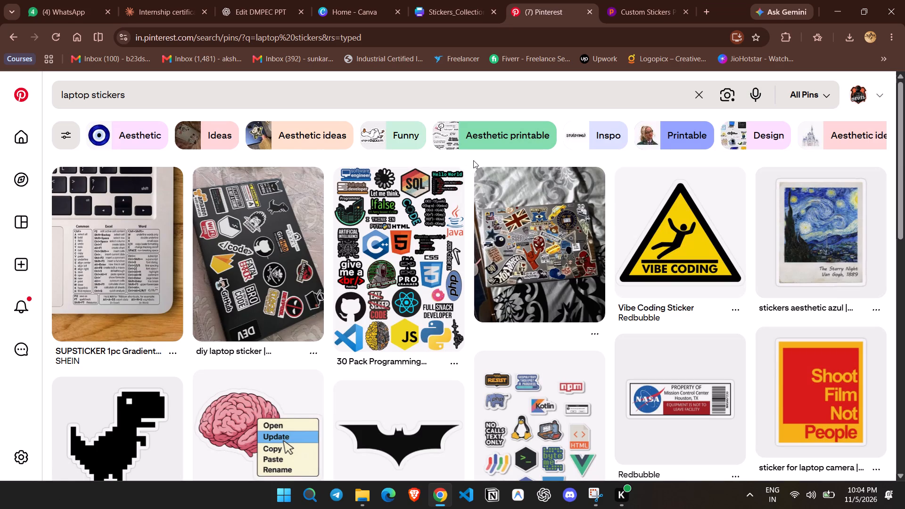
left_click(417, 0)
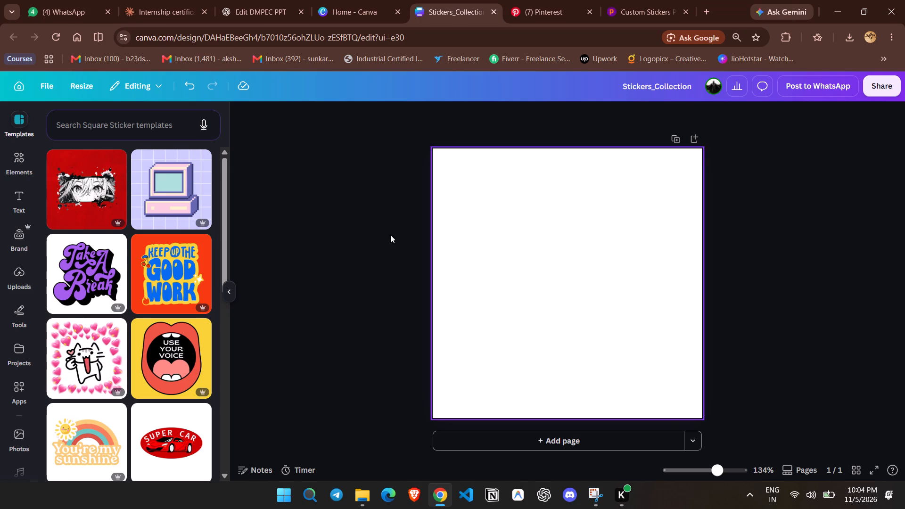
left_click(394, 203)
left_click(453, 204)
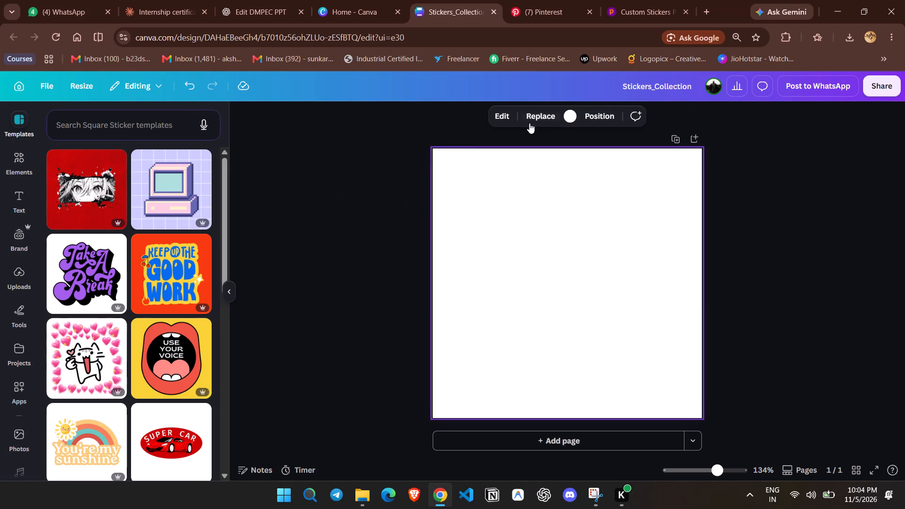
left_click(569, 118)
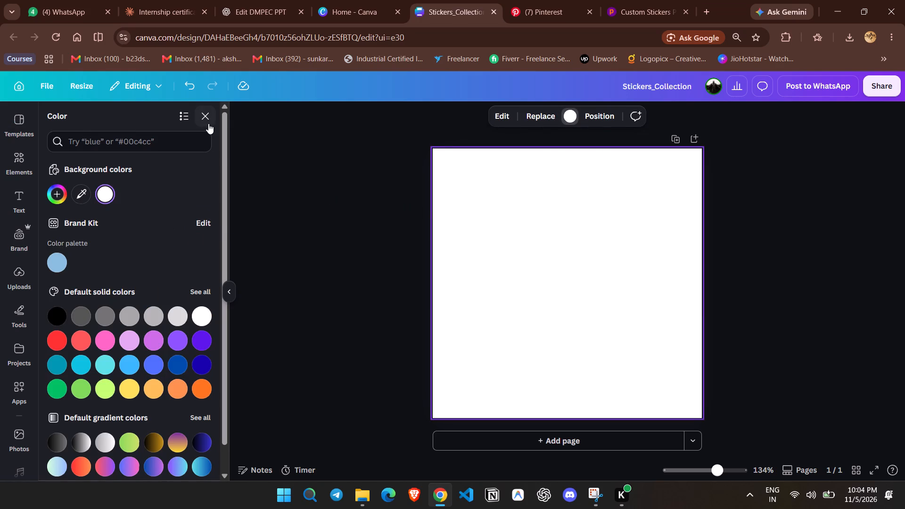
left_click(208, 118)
Return to the Pinterest results and open the DIY laptop sticker pin showing a black laptop covered in coding stickers.
left_click(555, 0)
left_click(254, 263)
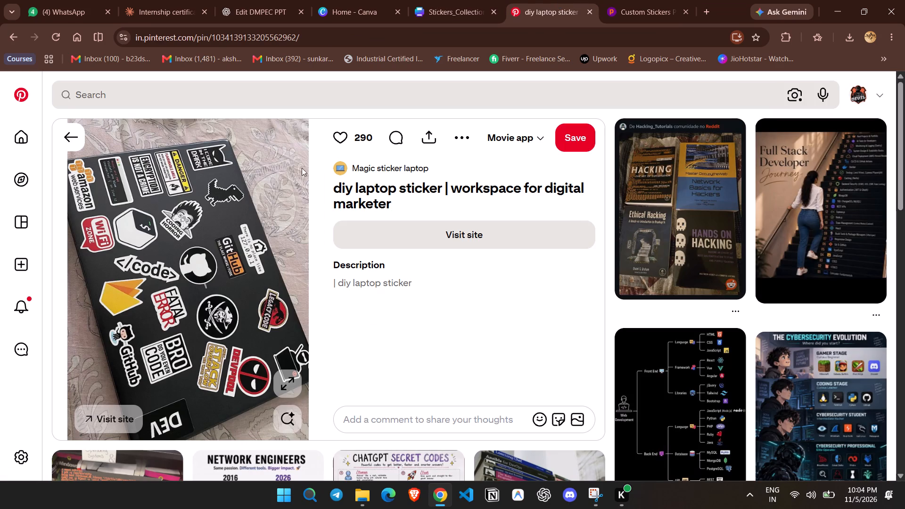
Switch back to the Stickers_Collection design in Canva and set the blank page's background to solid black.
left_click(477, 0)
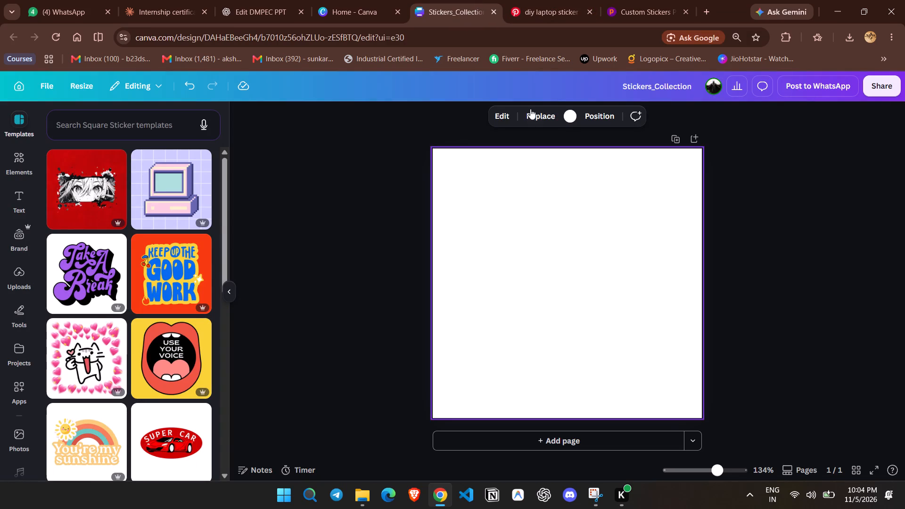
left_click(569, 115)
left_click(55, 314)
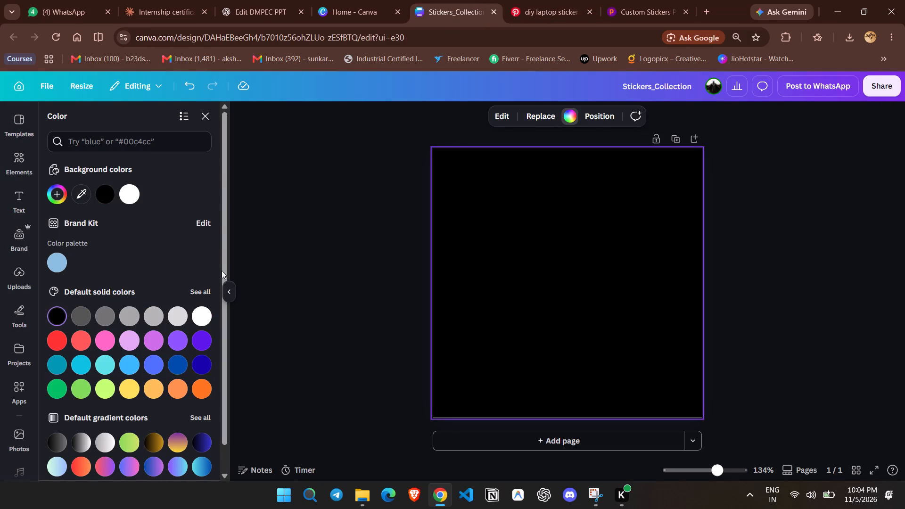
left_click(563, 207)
Browse the square sticker templates and apply the purple "Take A Break" lettering template to the page.
scroll(177, 264, "down", 1)
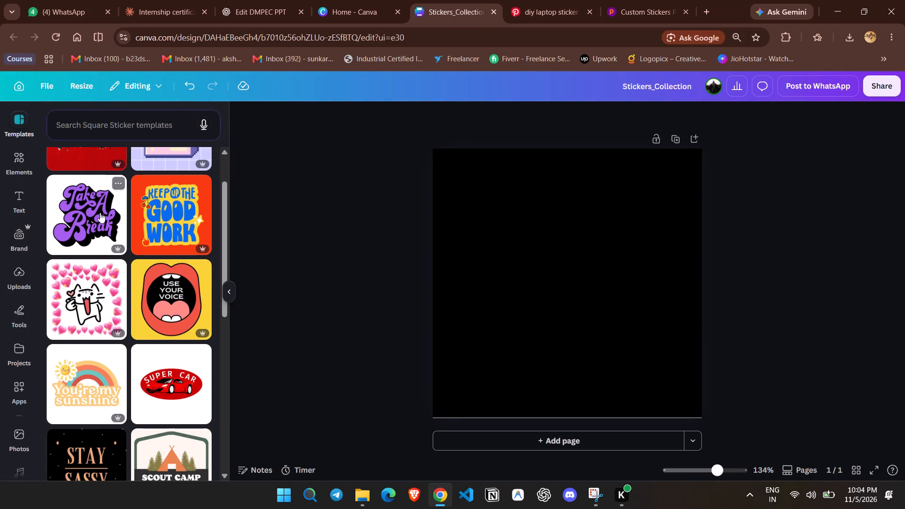
scroll(121, 217, "down", 4)
scroll(148, 270, "down", 3)
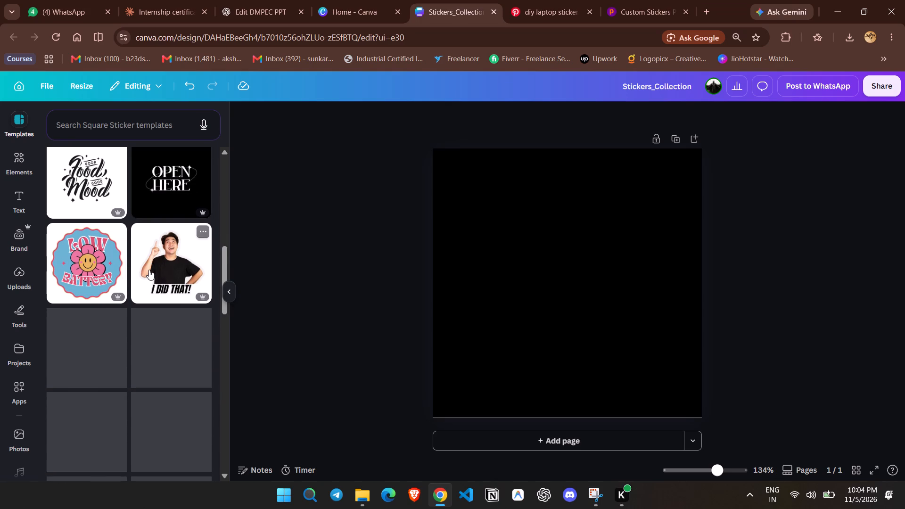
scroll(149, 270, "down", 2)
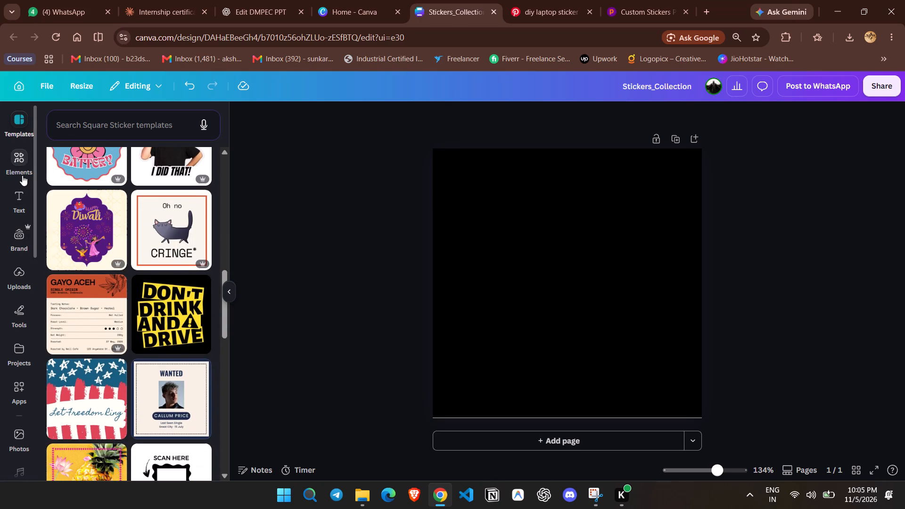
scroll(131, 265, "up", 14)
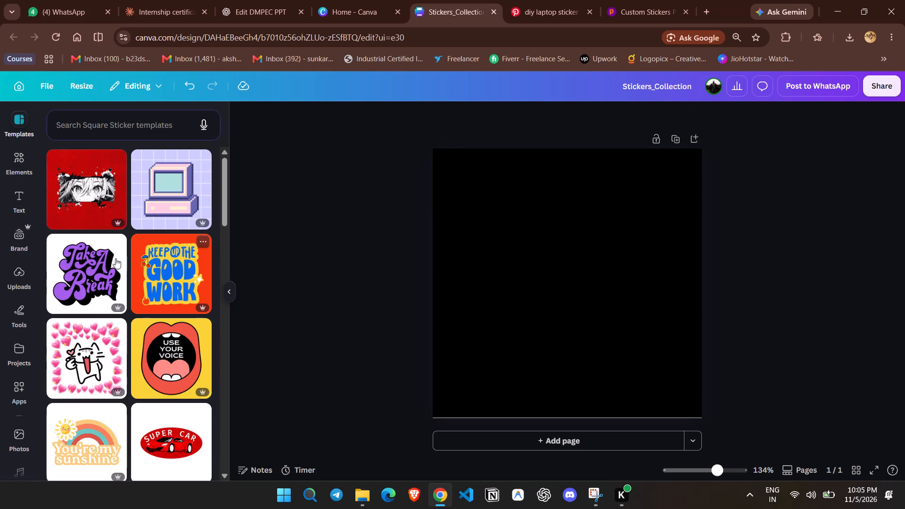
left_click(86, 263)
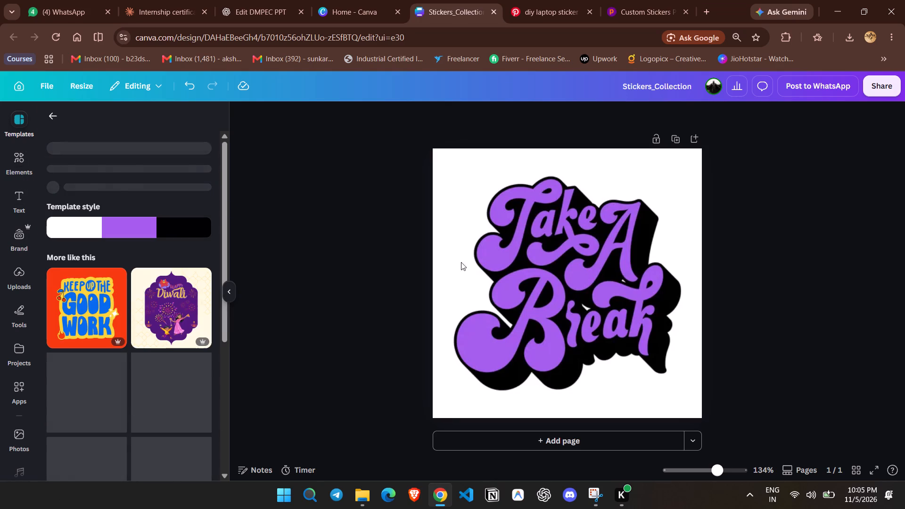
Set the background of the "Take A Break" sticker page to solid black.
left_click(475, 175)
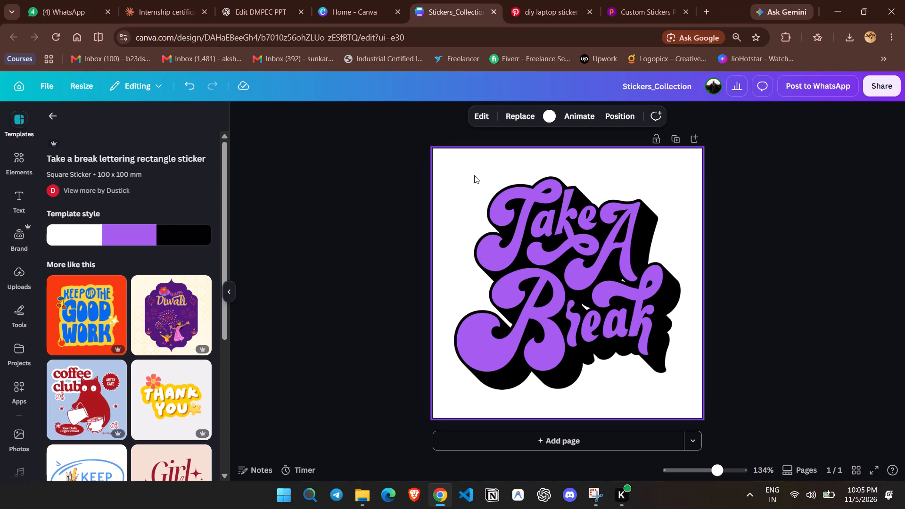
left_click(482, 164)
left_click(549, 114)
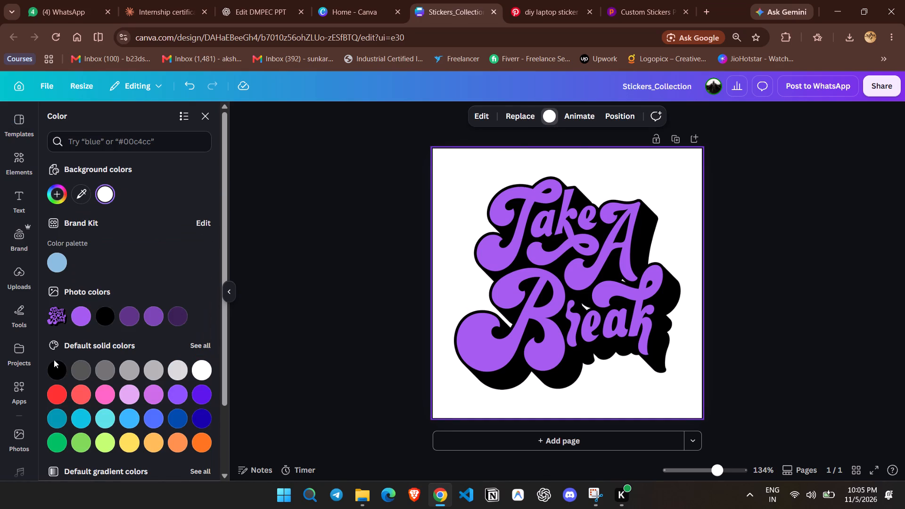
left_click(57, 368)
left_click(208, 111)
Move the "Take A Break" lettering graphic slightly up and to the left on the sticker page.
double_click(522, 222)
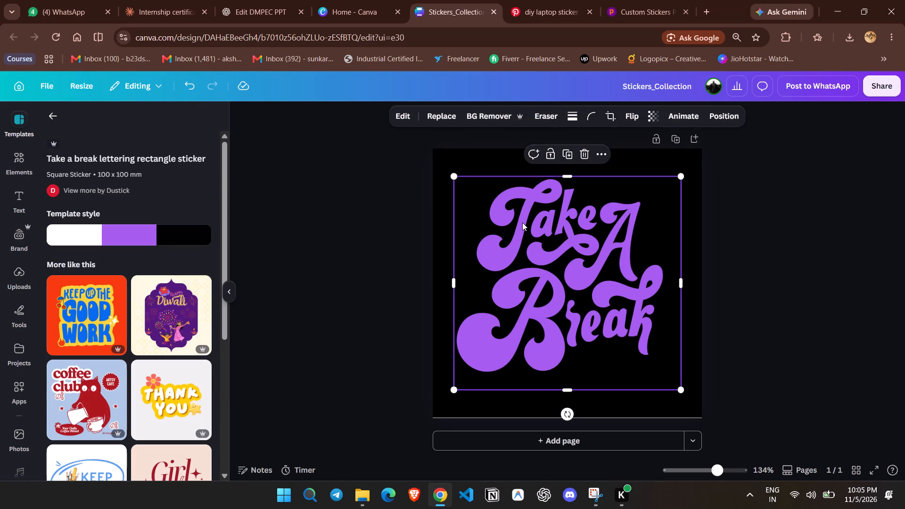
left_click(431, 232)
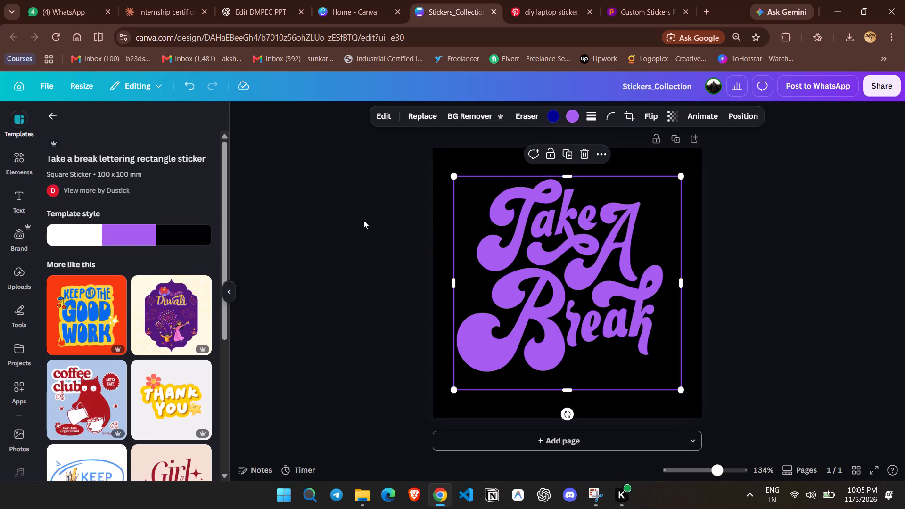
left_click_drag(571, 225, 564, 214)
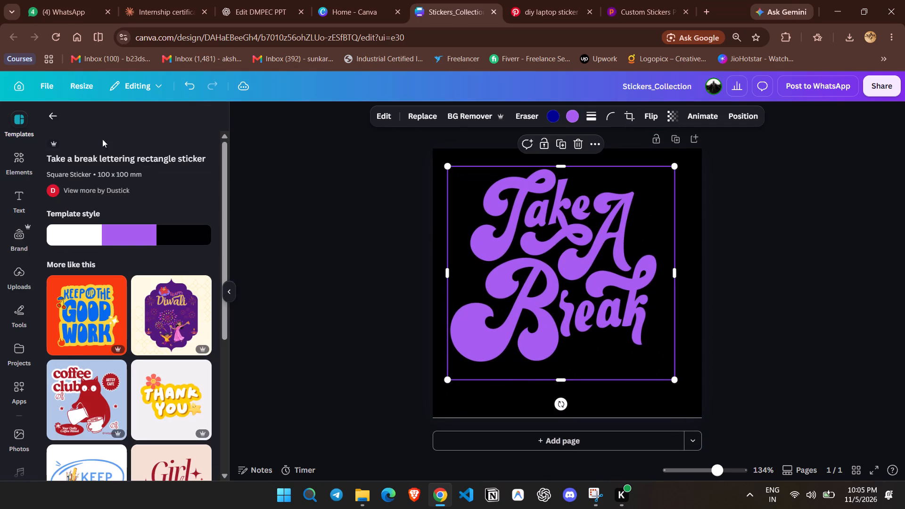
Delete the purple "Take A Break" lettering graphic from the sticker page.
left_click(53, 117)
left_click_drag(584, 197, 593, 210)
left_click_drag(586, 208, 579, 196)
right_click(589, 223)
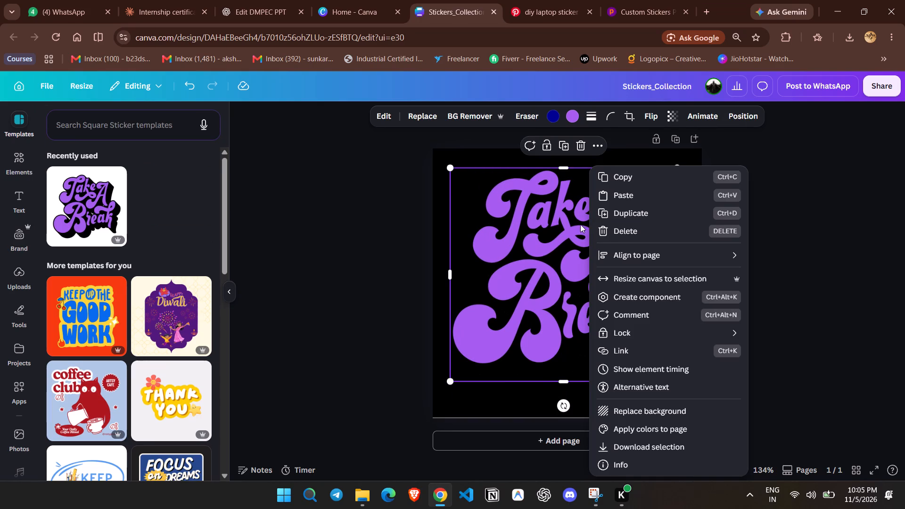
left_click(538, 259)
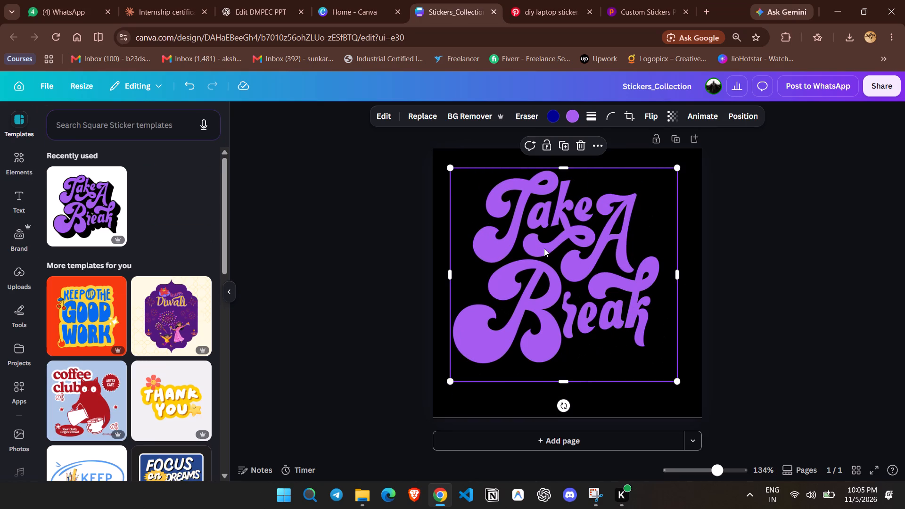
left_click(585, 150)
Search the elements for "code" graphics and add the binary-digit pattern to the black page, checking the Pinterest laptop sticker reference.
left_click(16, 157)
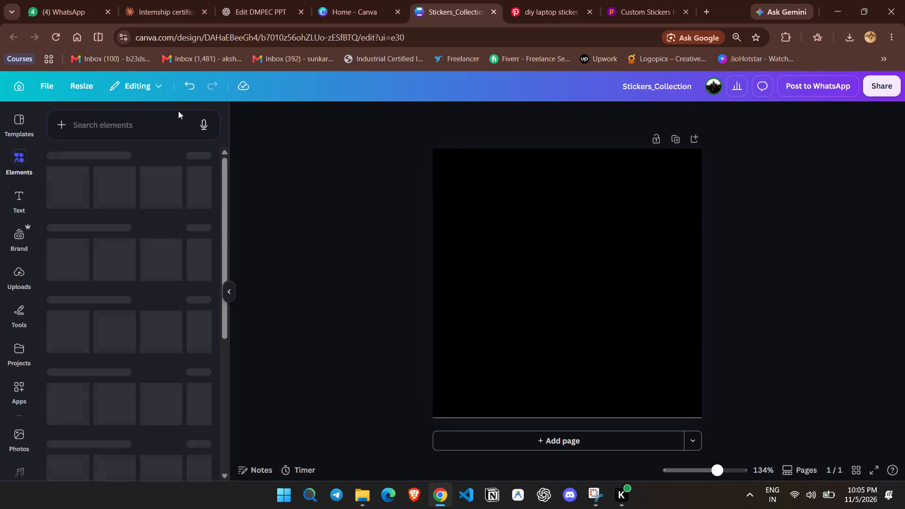
left_click(175, 120)
type("code")
key("Return")
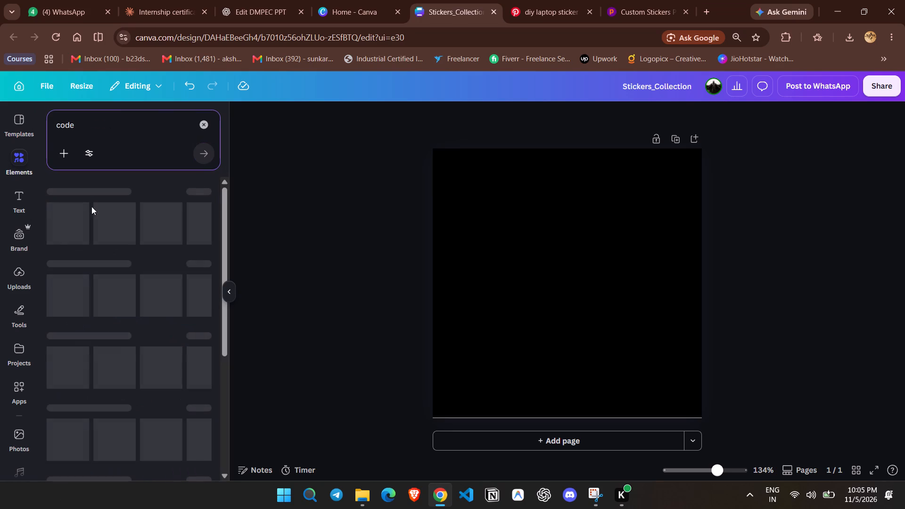
left_click(195, 213)
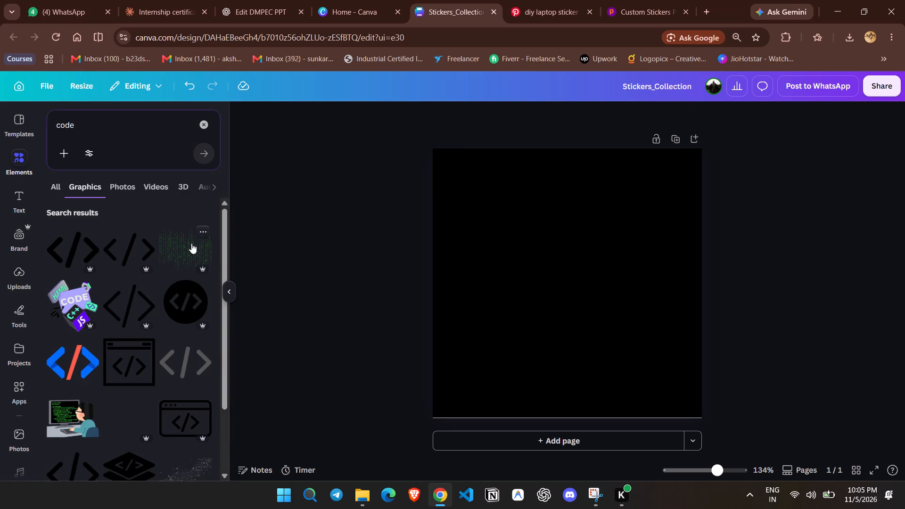
scroll(141, 308, "down", 6)
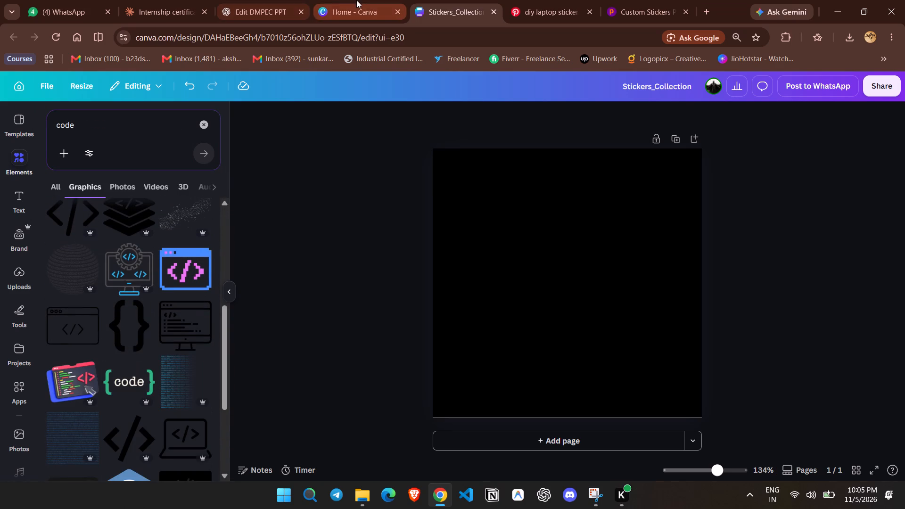
left_click(551, 0)
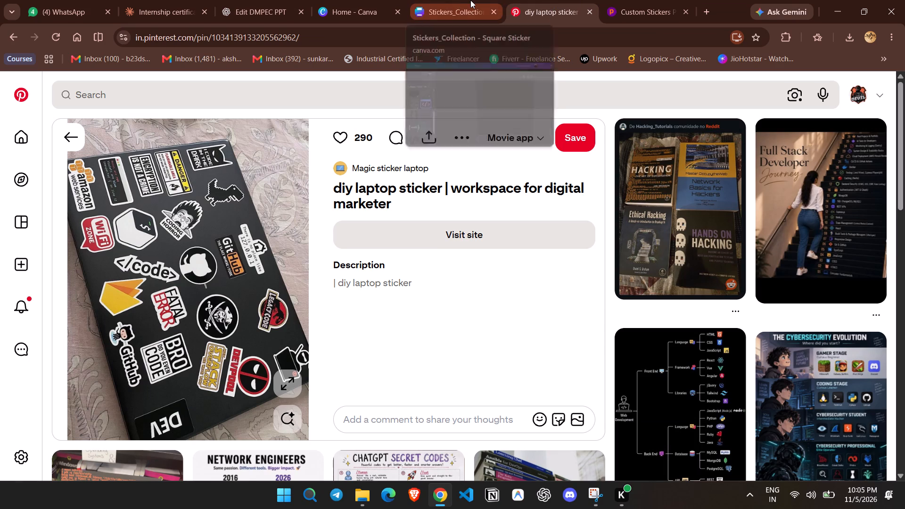
left_click(470, 0)
scroll(173, 320, "down", 5)
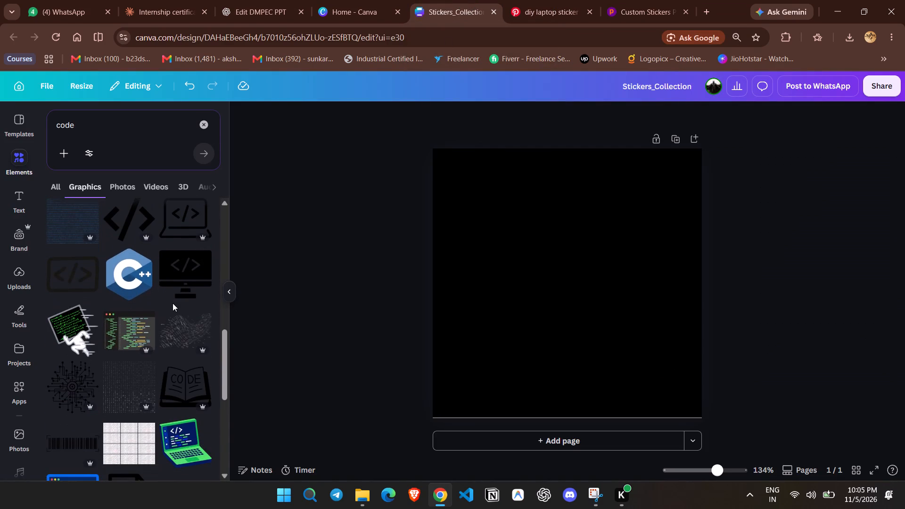
scroll(173, 303, "down", 3)
scroll(127, 254, "up", 1)
left_click(115, 268)
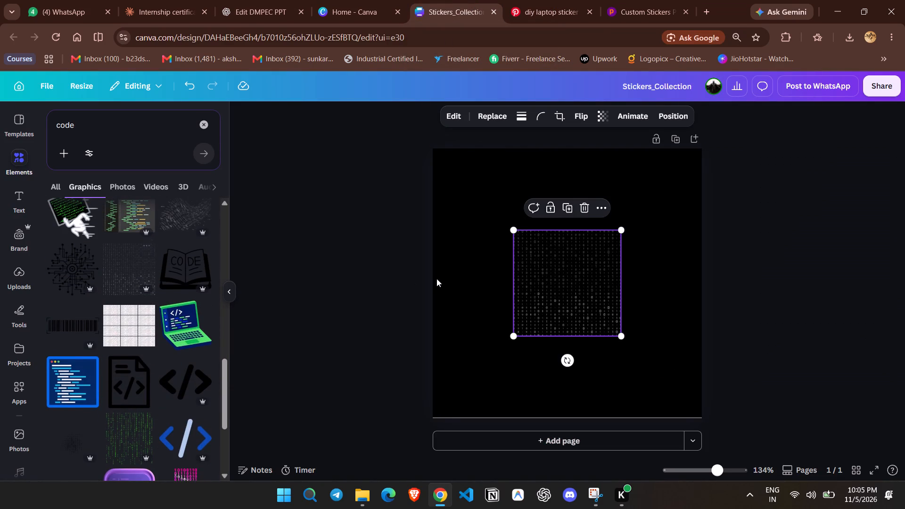
Align the binary-digit pattern to the page's upper-left corner and enlarge it to cover the whole sticker page.
left_click_drag(538, 277, 458, 195)
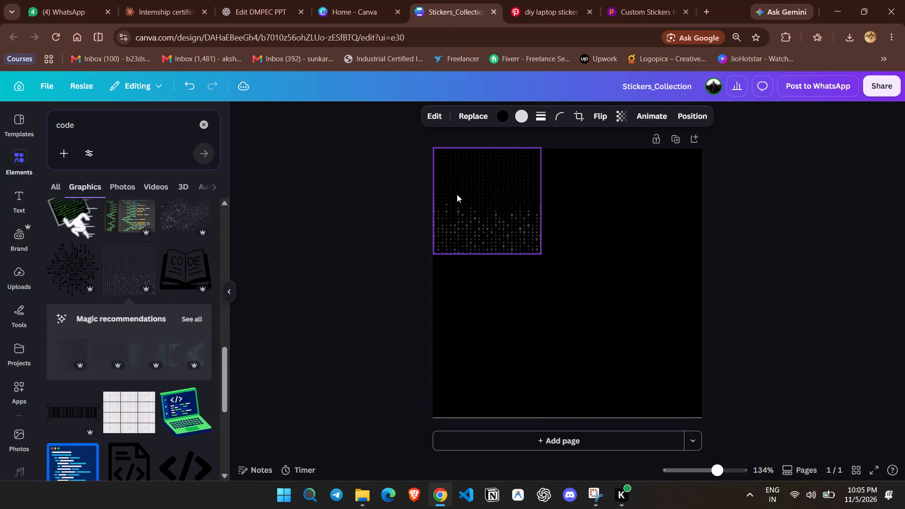
left_click_drag(543, 256, 706, 418)
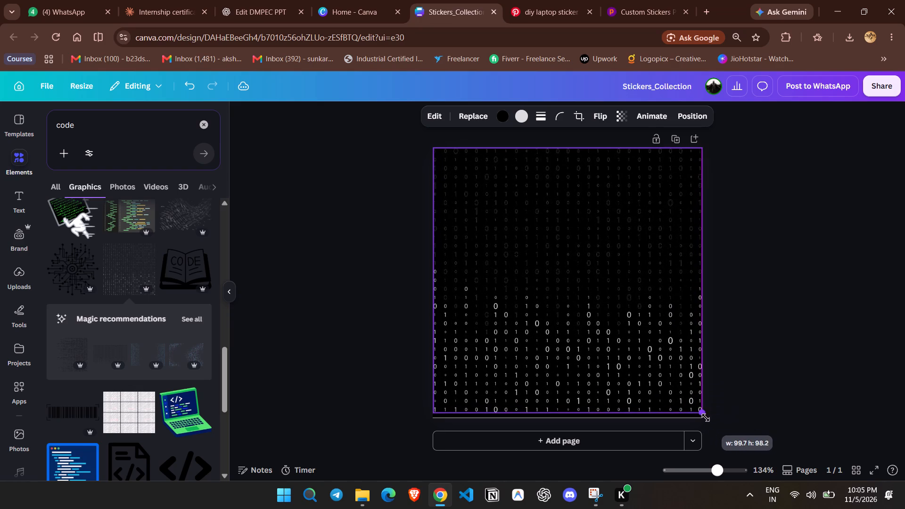
left_click_drag(706, 418, 710, 420)
Set the binary-digit pattern's transparency to 35.
left_click(623, 121)
left_click(602, 172)
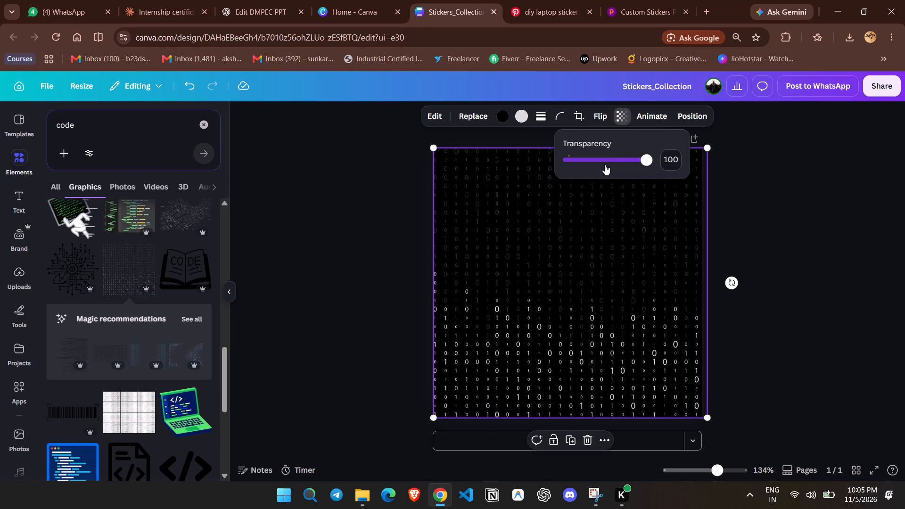
left_click_drag(605, 164, 595, 163)
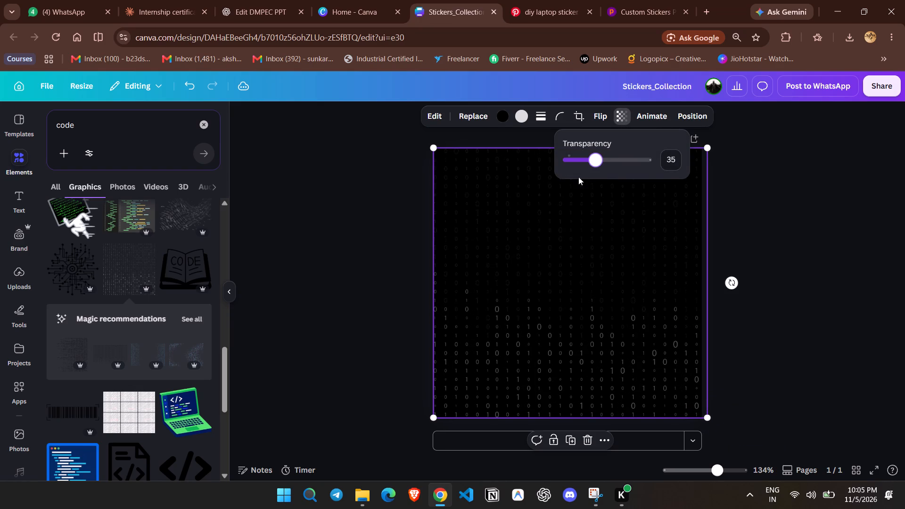
Browse the font combinations and add the yellow and red "Like & Subscribe" text combination to the page.
left_click(10, 200)
scroll(143, 264, "down", 3)
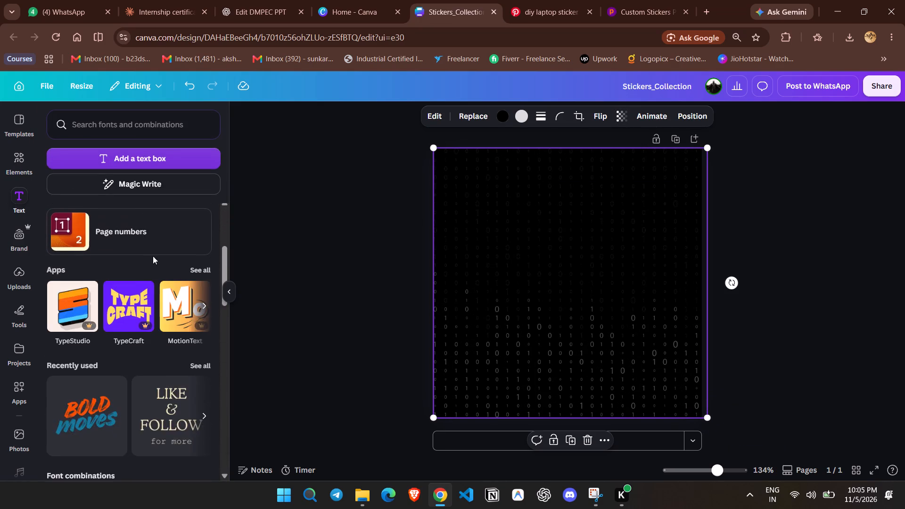
scroll(156, 253, "down", 7)
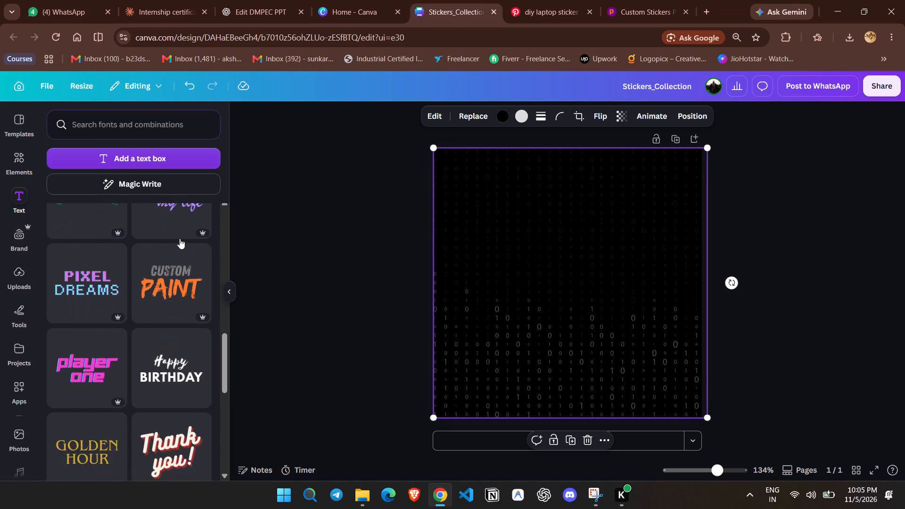
scroll(172, 246, "down", 6)
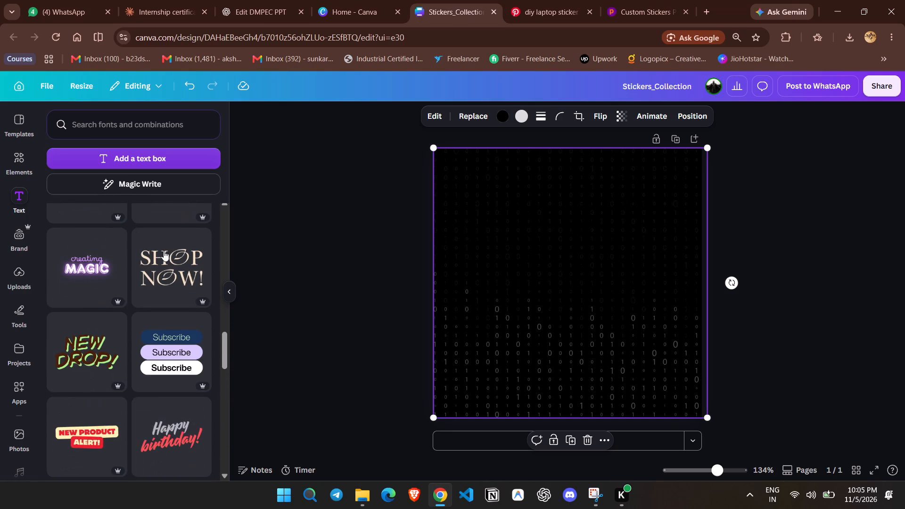
scroll(164, 251, "down", 6)
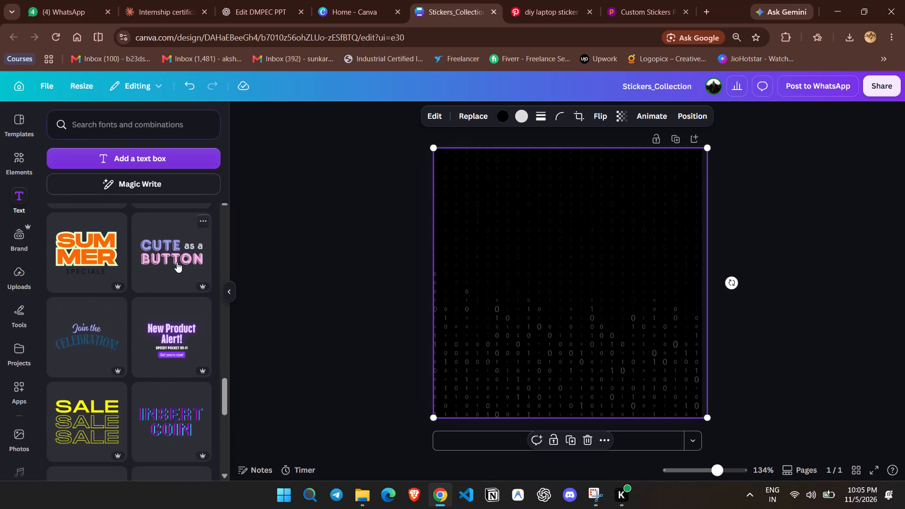
scroll(177, 262, "down", 4)
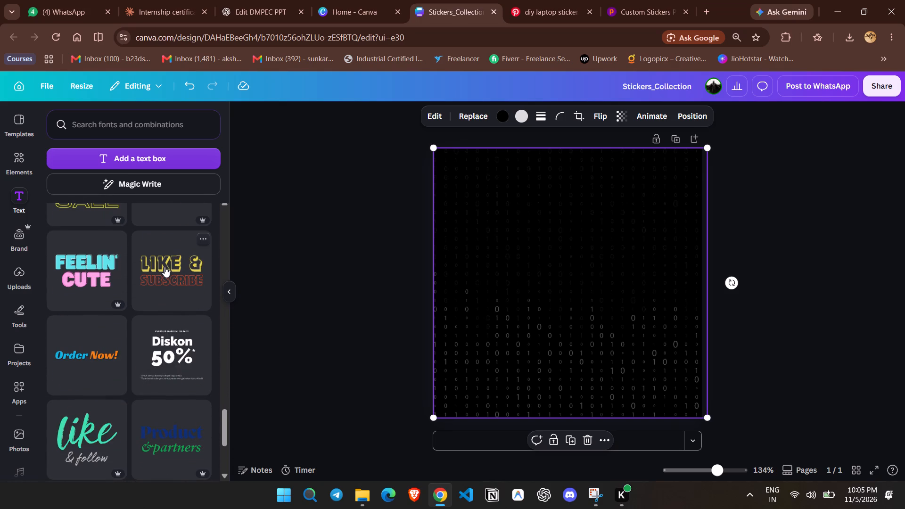
left_click(173, 275)
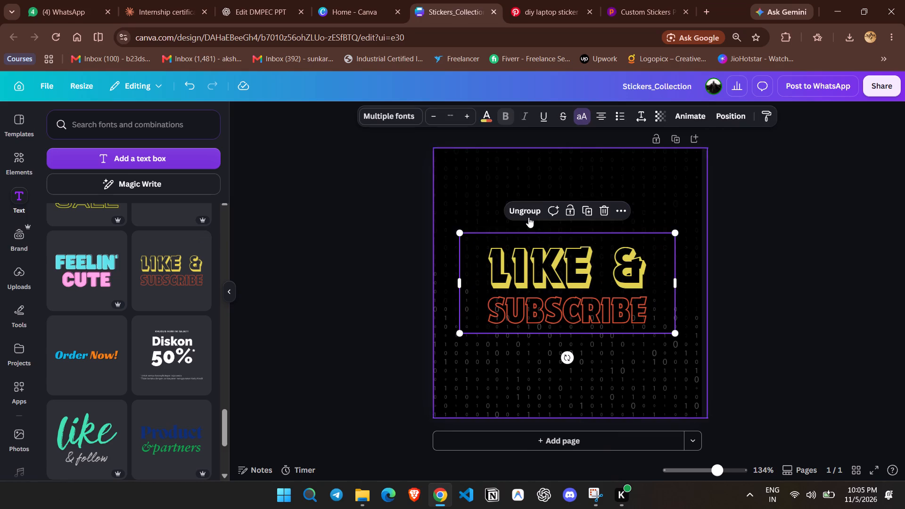
Ungroup the text combination and replace the "LIKE &" wording with "i code in the dark".
left_click(525, 214)
left_click(868, 238)
double_click(616, 261)
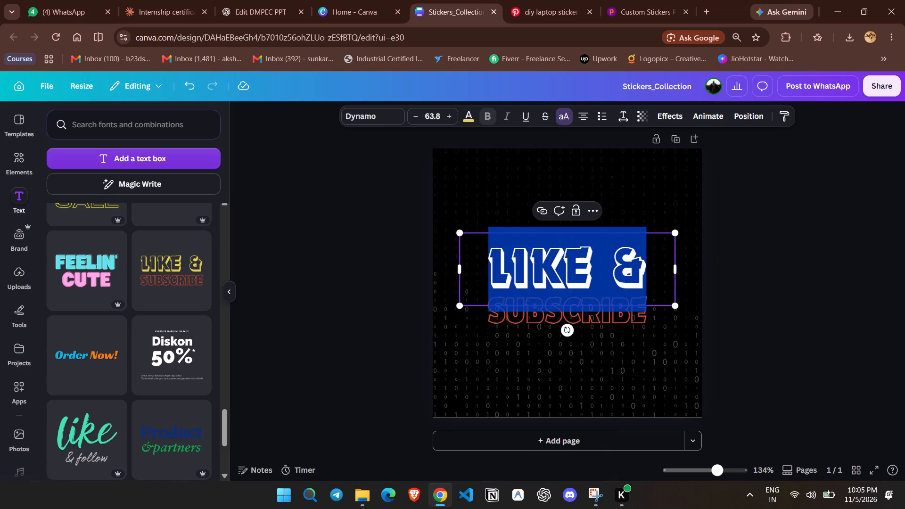
type("i come")
key("BackSpace")
key("BackSpace")
type("de in the dark")
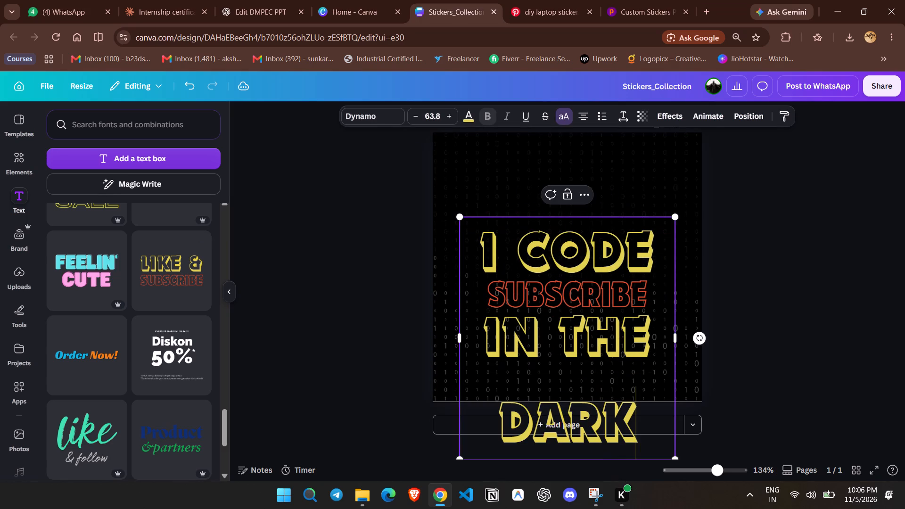
left_click(769, 217)
Delete the leftover red "SUBSCRIBE" text from the page.
left_click_drag(623, 310, 622, 205)
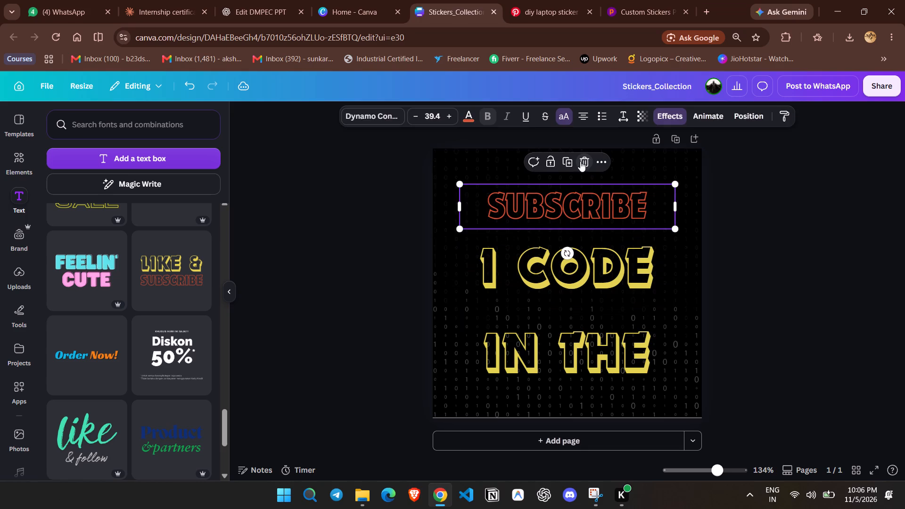
left_click(580, 161)
Move the "I CODE IN THE DARK" text up near the top of the page and set its line spacing to 1.
left_click_drag(613, 274, 606, 197)
left_click(621, 123)
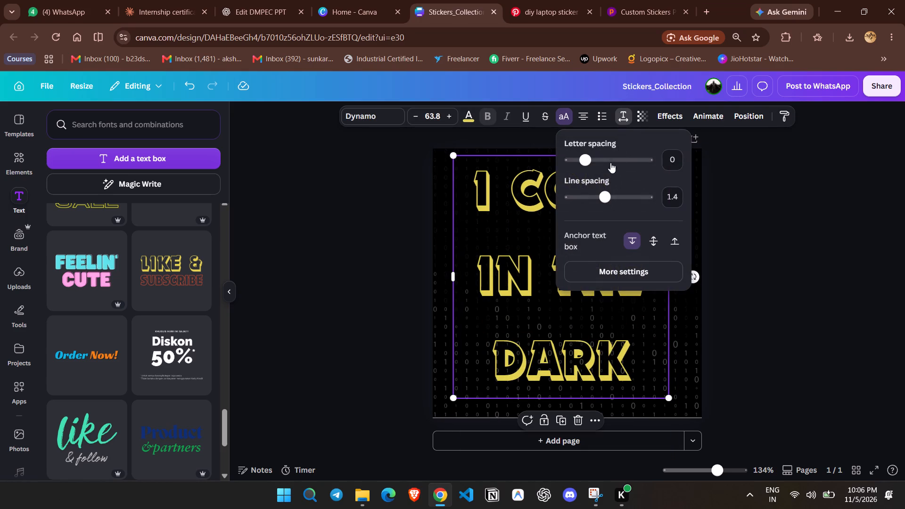
left_click(673, 200)
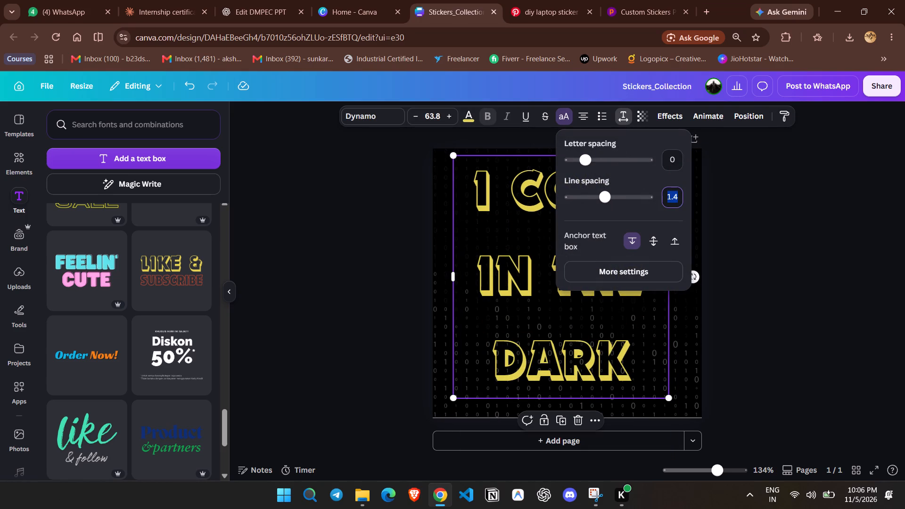
key("0")
key("Return")
left_click(678, 197)
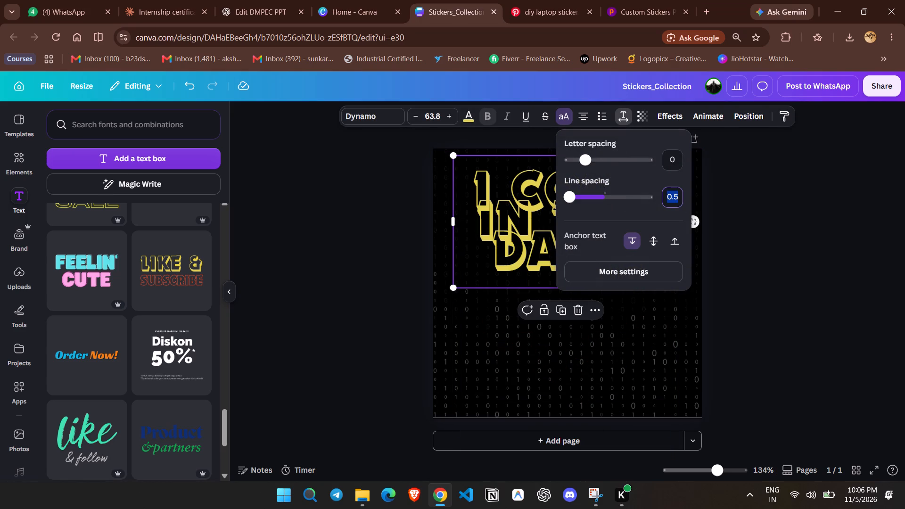
key("1")
key("Return")
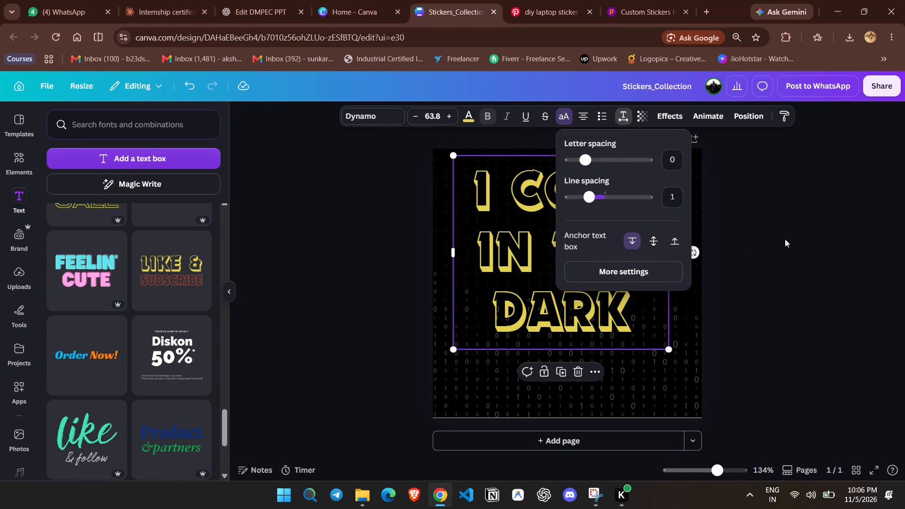
left_click(787, 238)
left_click(783, 221)
Retype the first letter of the "I CODE IN THE DARK" text as a capital I.
left_click(501, 189)
left_click(494, 188)
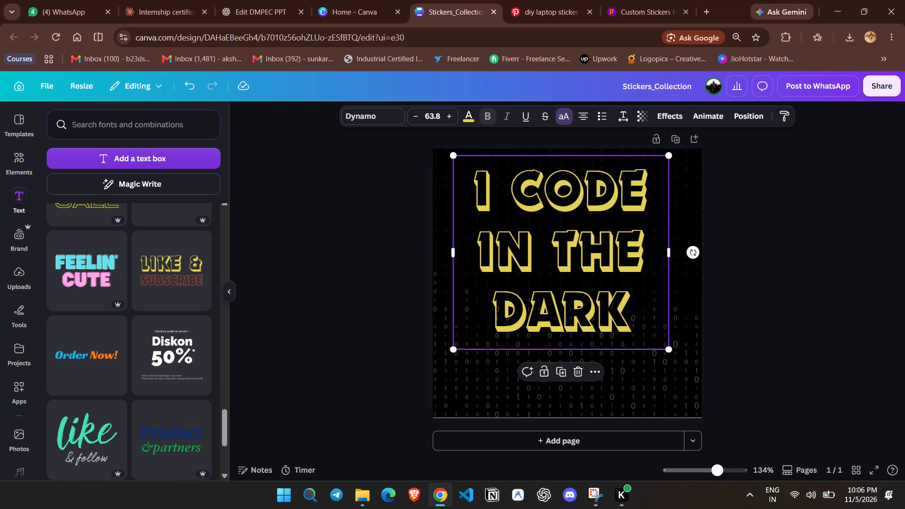
key("BackSpace")
key("shift+i")
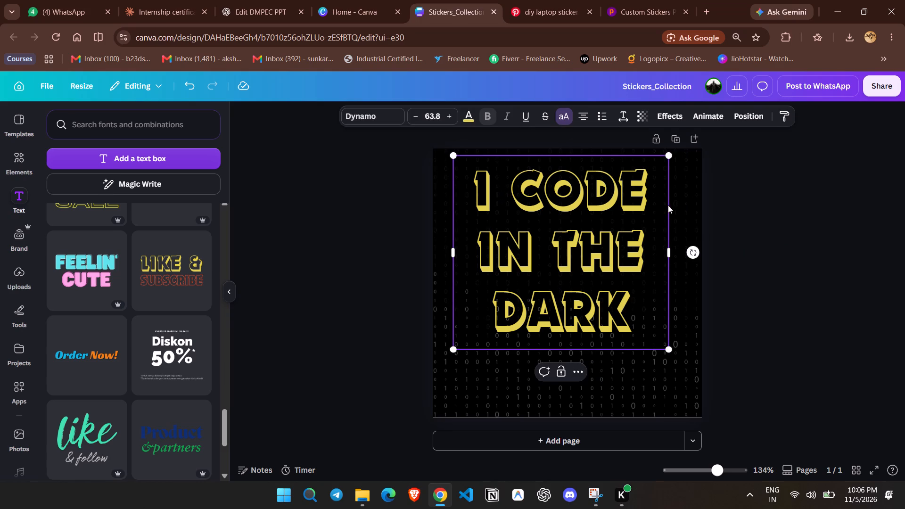
left_click(725, 202)
Centre the "I CODE IN THE DARK" text horizontally on the sticker page.
left_click(636, 217)
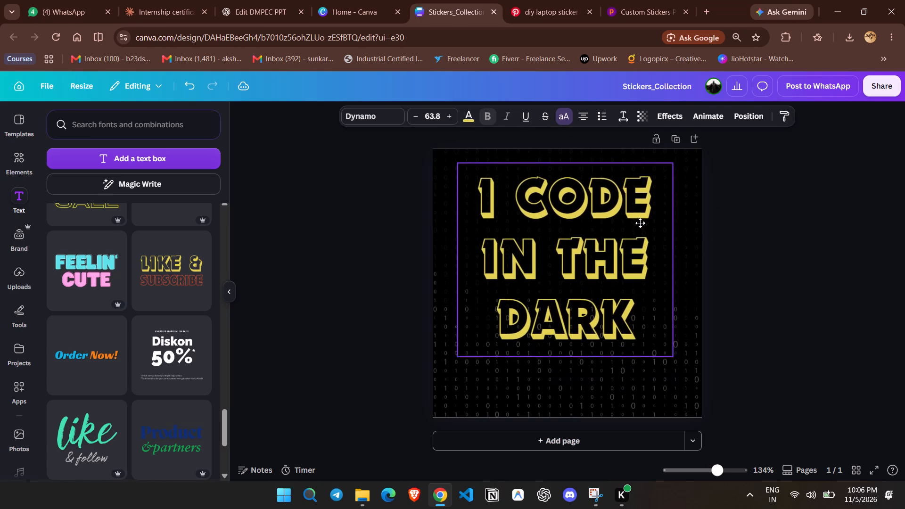
left_click(748, 209)
Check the Pinterest sticker reference and recolour the "I CODE IN THE DARK" text with the default grey-to-white gradient.
left_click(535, 0)
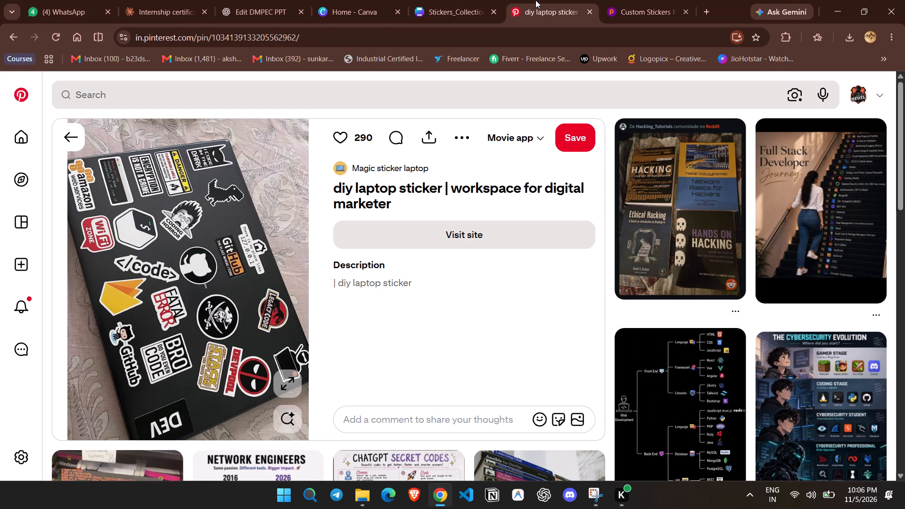
left_click(477, 0)
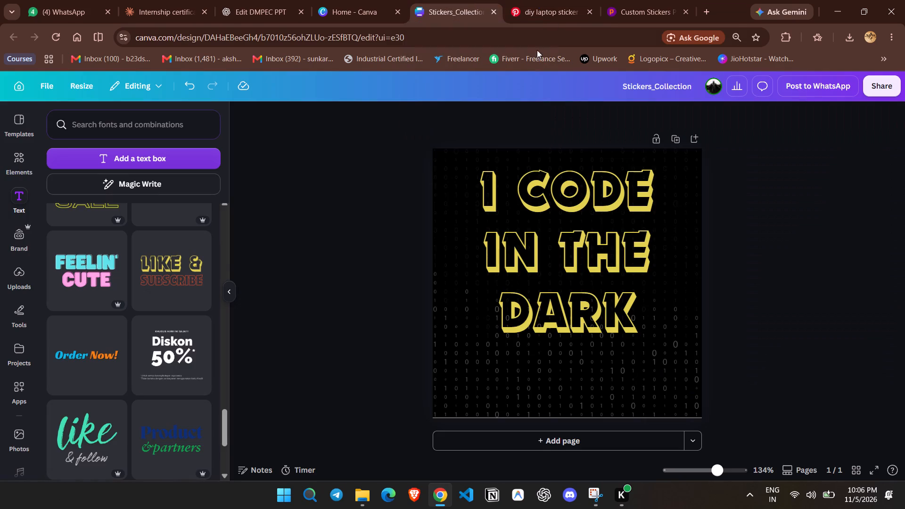
left_click(638, 209)
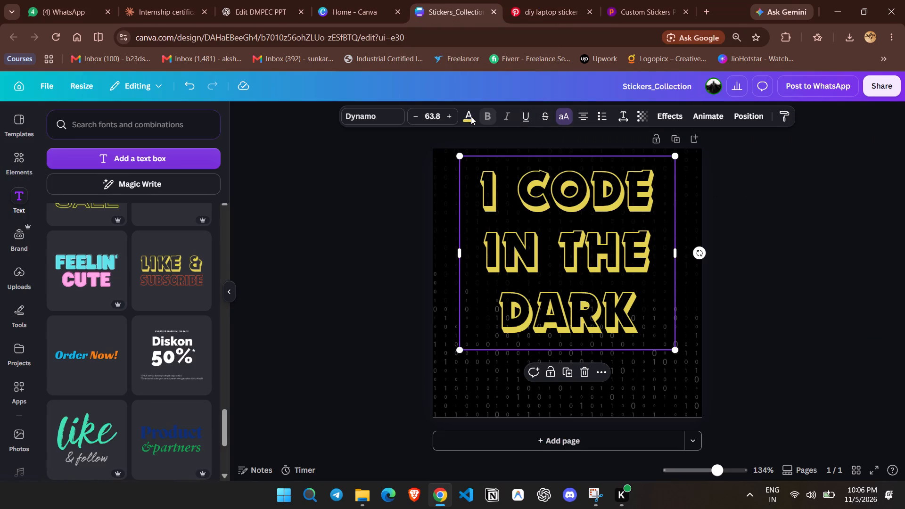
left_click(473, 120)
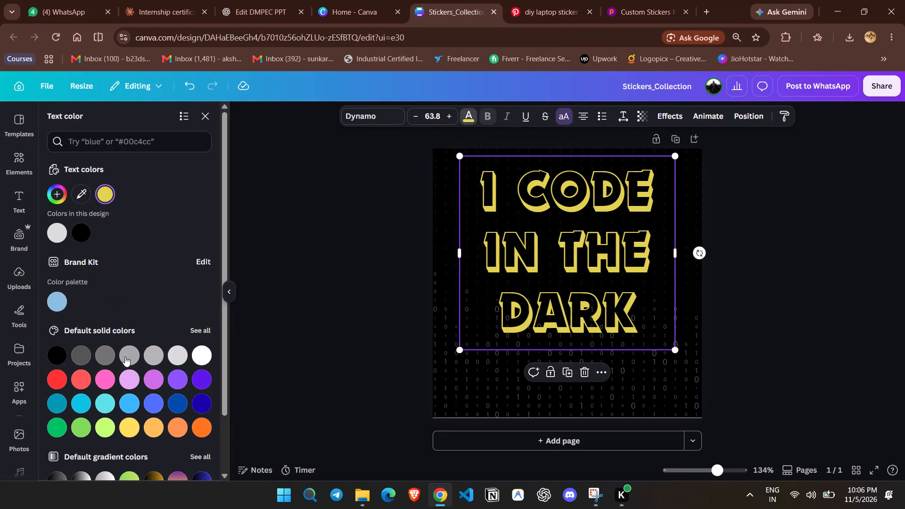
left_click(89, 432)
left_click(105, 429)
scroll(130, 400, "down", 3)
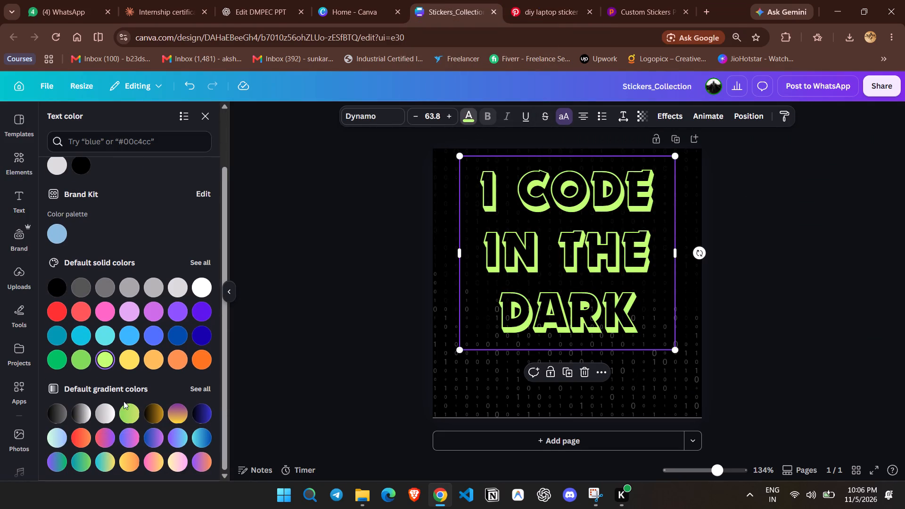
left_click(106, 414)
double_click(373, 306)
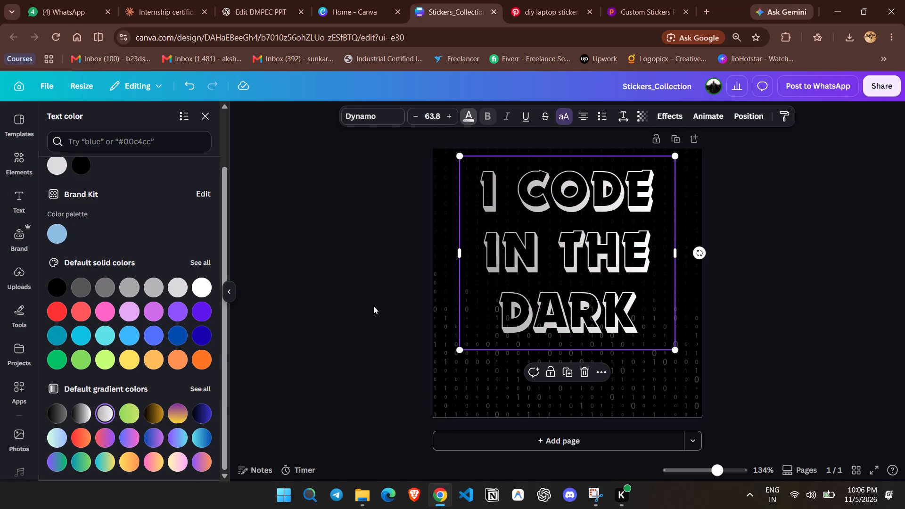
Move the "I CODE IN THE DARK" text down to the vertical centre of the sticker page.
left_click(576, 290)
left_click_drag(582, 291, 581, 315)
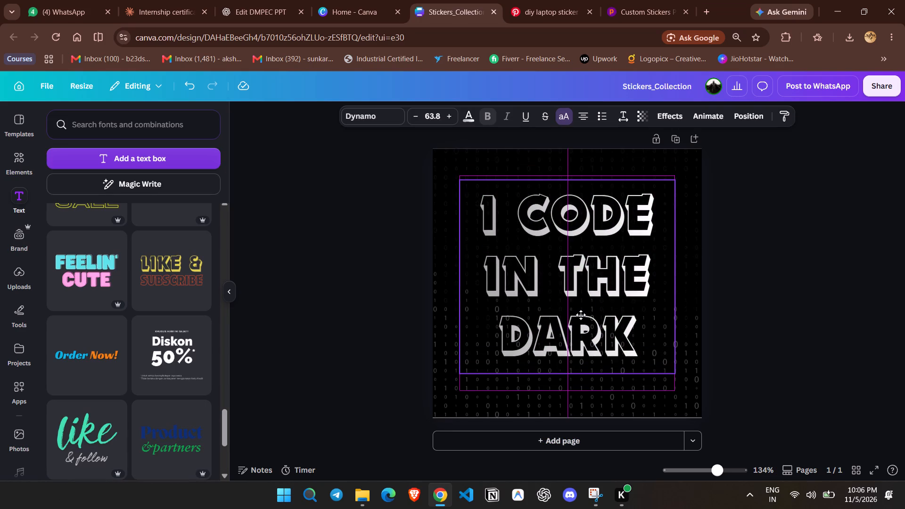
left_click_drag(581, 315, 581, 322)
left_click(729, 250)
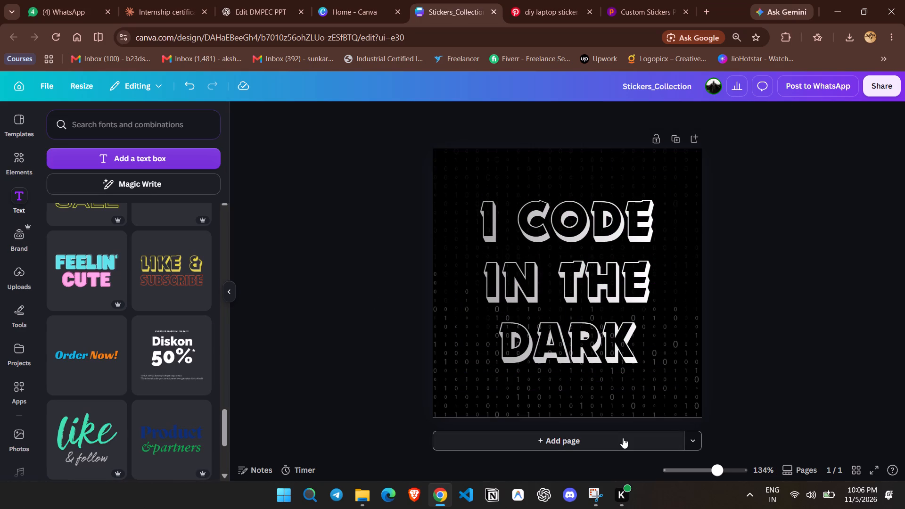
Add a second page to the sticker collection.
left_click(351, 0)
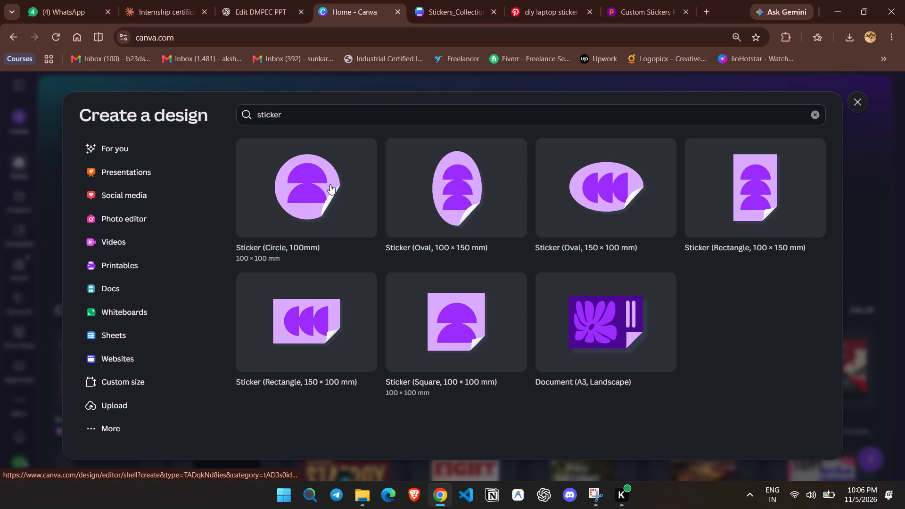
left_click(479, 0)
left_click(546, 447)
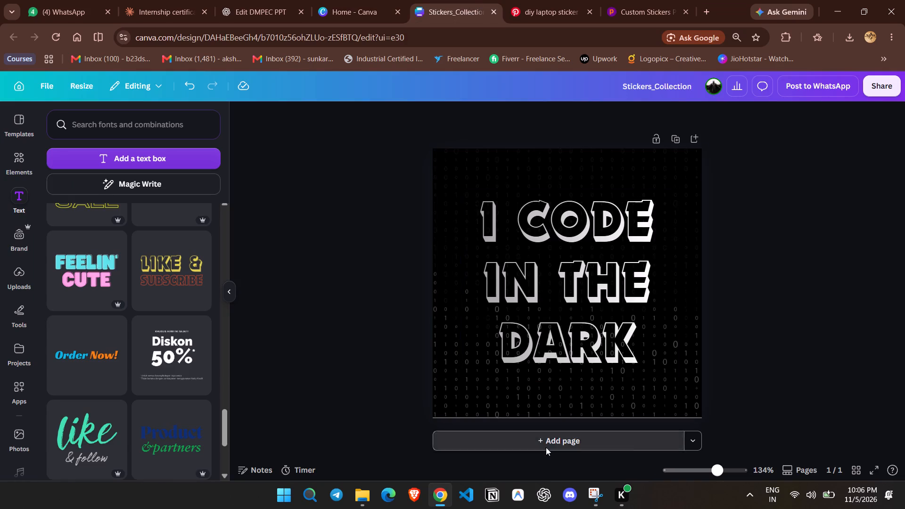
left_click(726, 234)
Return to the Pinterest laptop sticker results and examine the pin of the sticker-covered grey laptop for ideas.
left_click(508, 0)
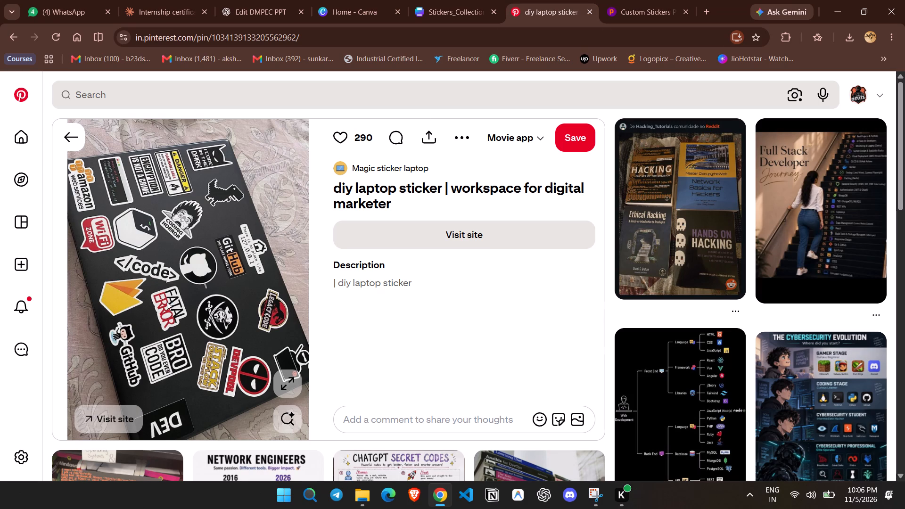
left_click(76, 135)
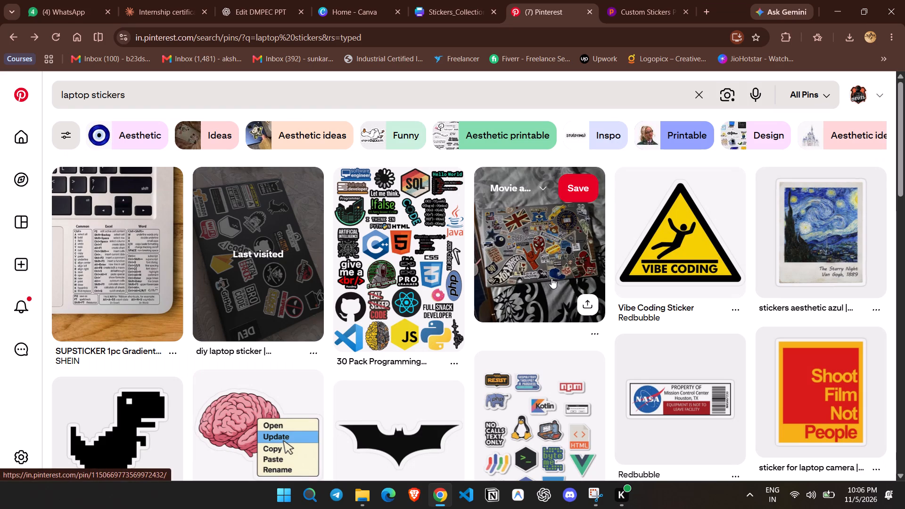
left_click(551, 266)
scroll(112, 311, "up", 2)
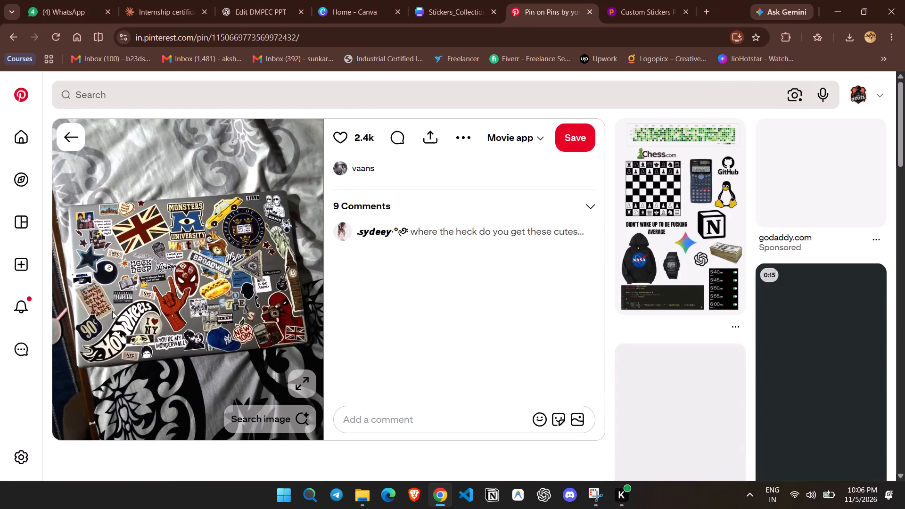
scroll(112, 311, "up", 2)
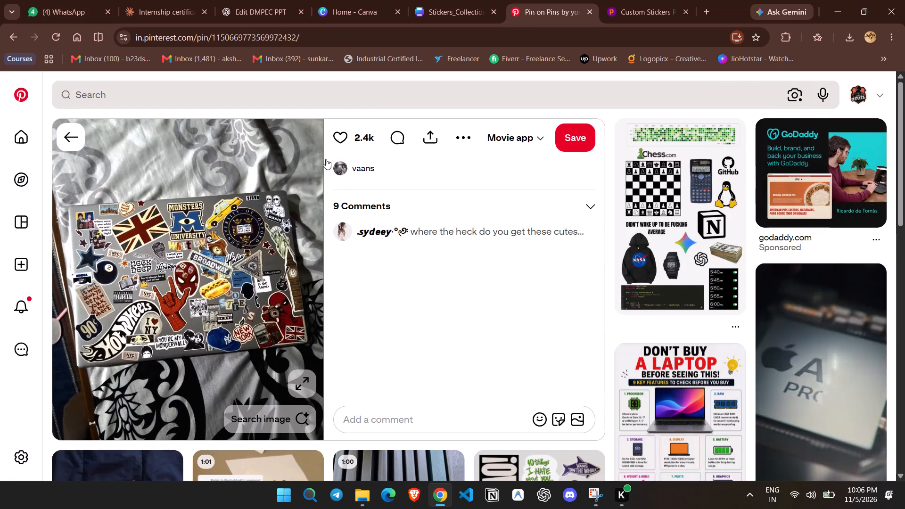
Back in the Canva sticker design, browse the text styles and the square sticker templates for a second sticker idea.
left_click(443, 0)
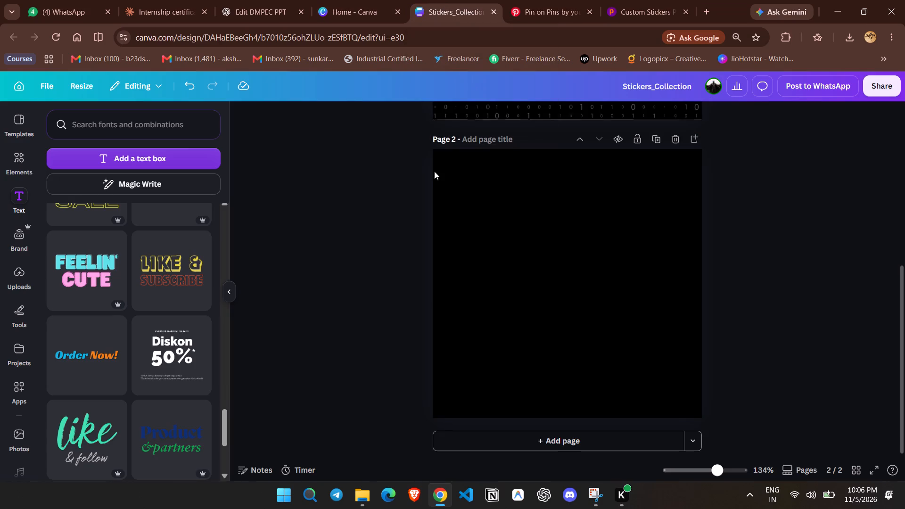
scroll(125, 292, "down", 3)
scroll(135, 313, "up", 6)
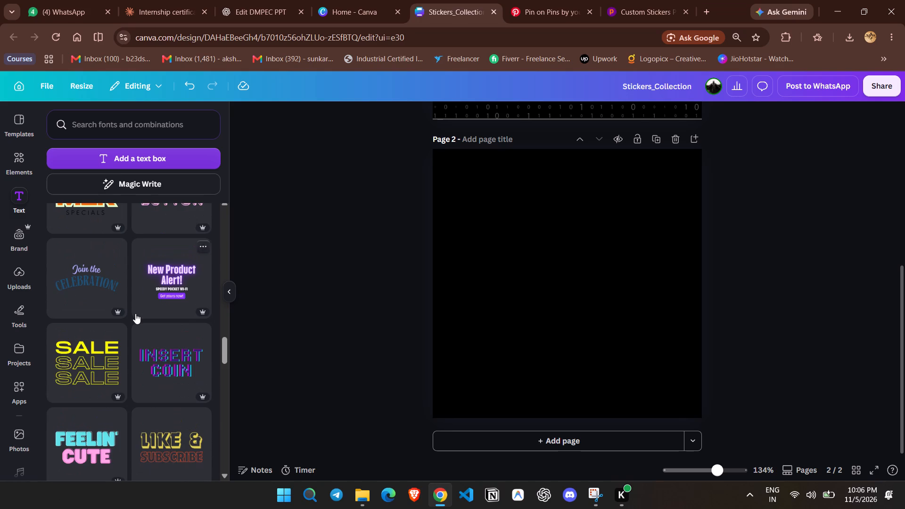
scroll(135, 313, "up", 4)
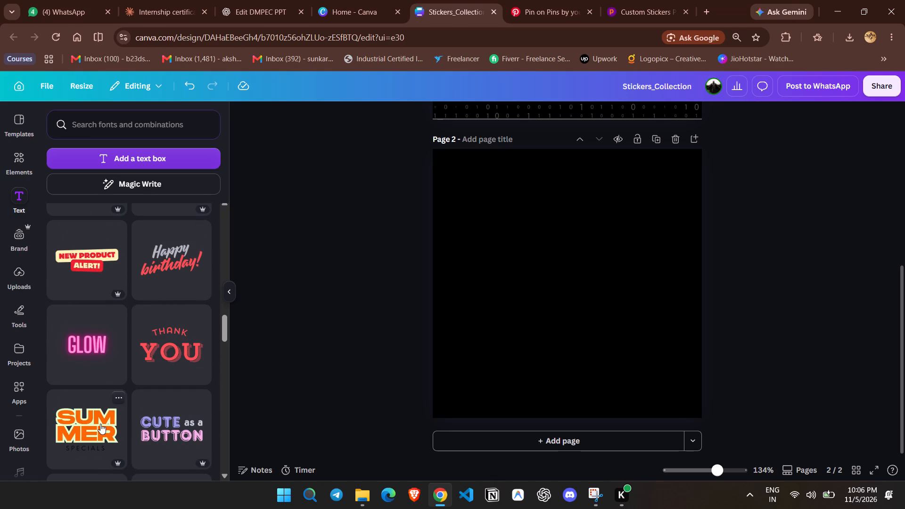
left_click(22, 119)
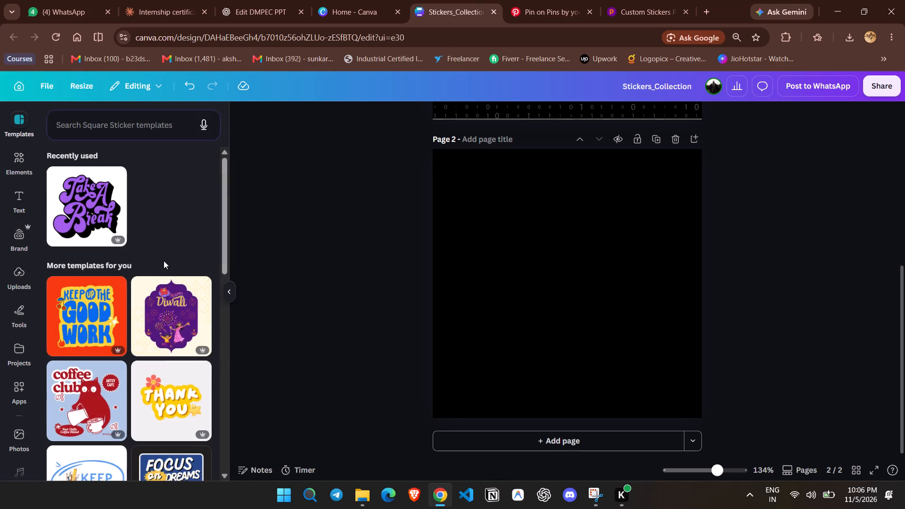
scroll(163, 246, "down", 5)
scroll(119, 264, "down", 8)
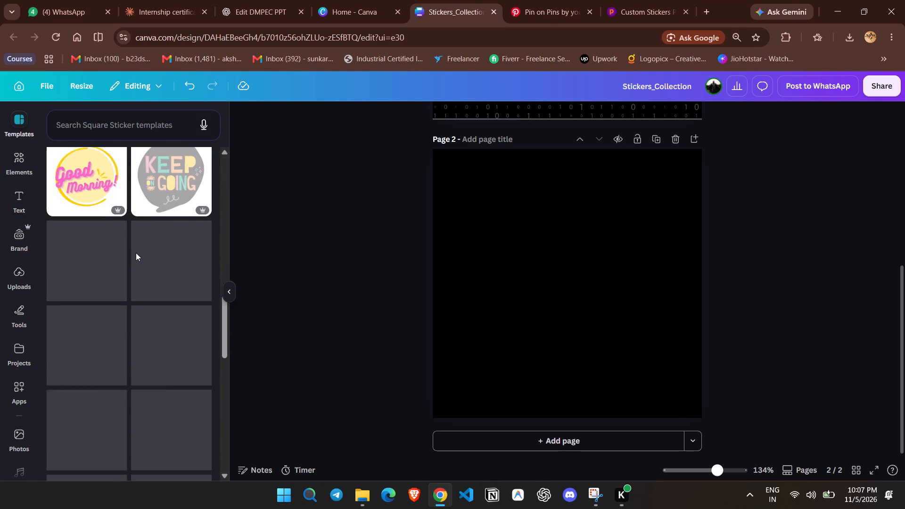
scroll(139, 251, "down", 4)
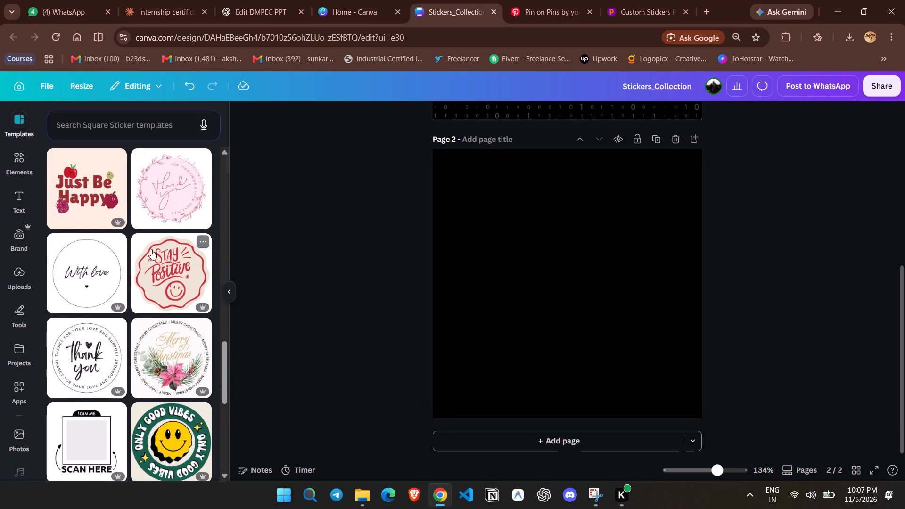
scroll(151, 249, "down", 3)
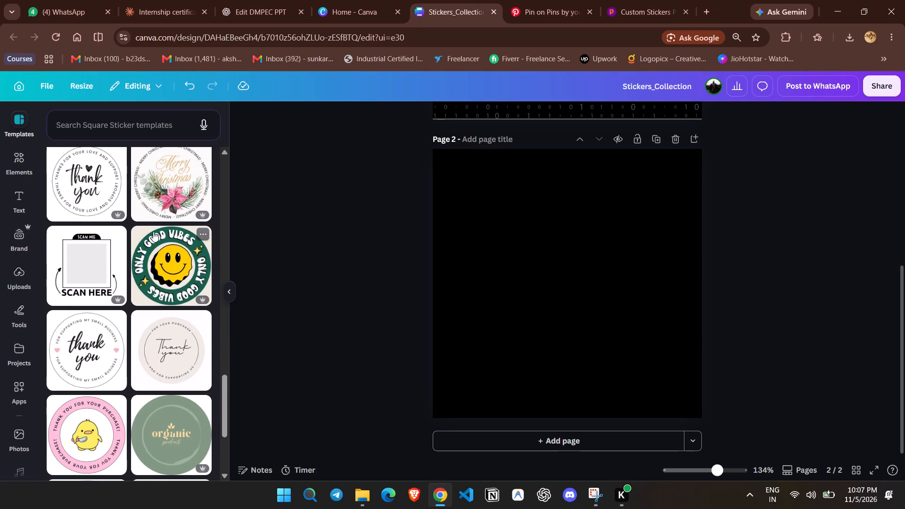
Go back to the Pinterest "laptop stickers" results and look through the sticker designs for inspiration.
left_click(514, 0)
scroll(282, 211, "up", 1)
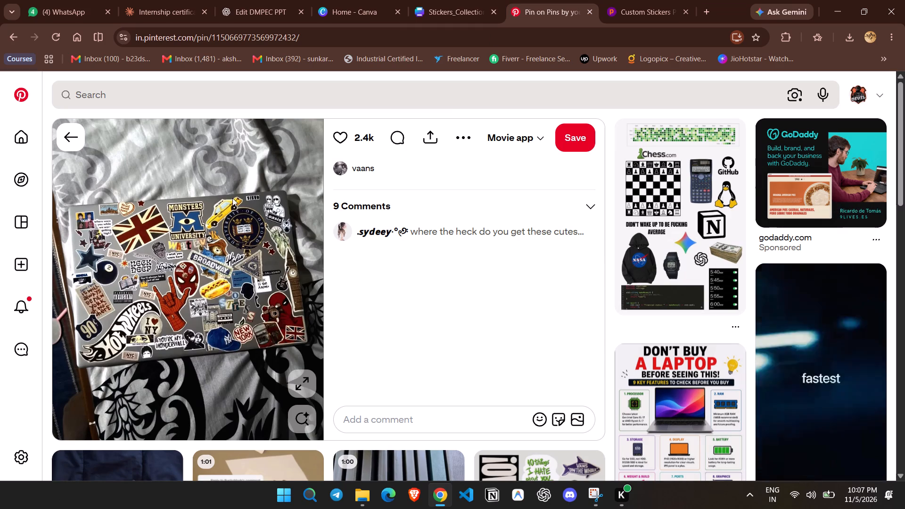
left_click(76, 135)
scroll(276, 221, "down", 4)
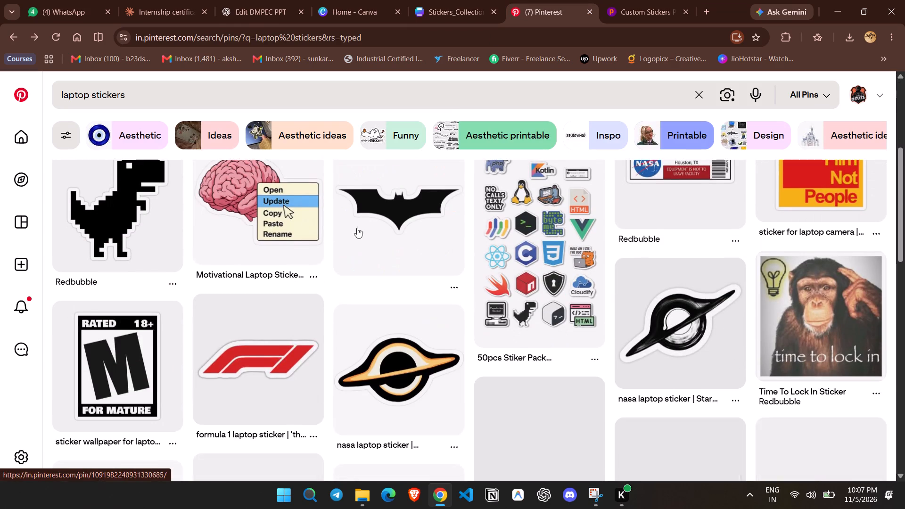
scroll(381, 235, "up", 1)
In the Canva design, search the graphic elements for "batman" and add the speckled orange-brown bat emblem to page 2.
left_click(421, 0)
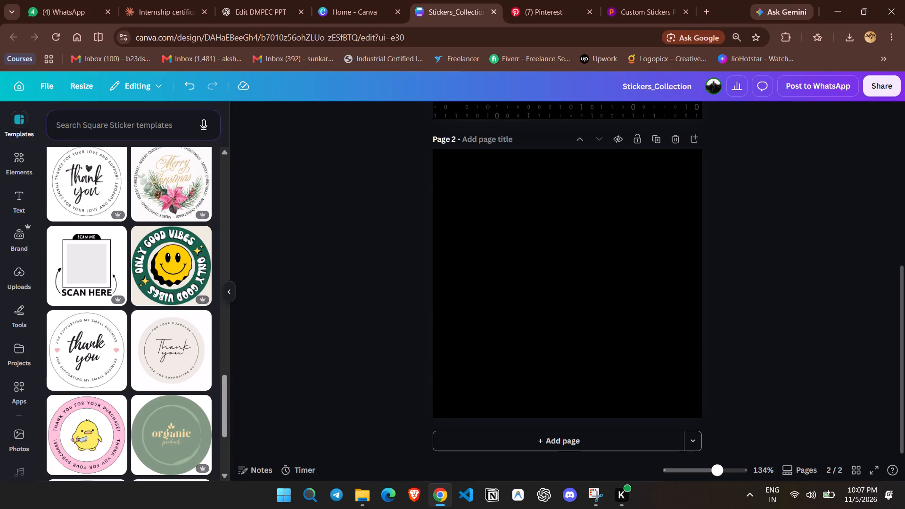
left_click(180, 130)
left_click(27, 153)
left_click(92, 136)
left_click_drag(114, 123, 46, 121)
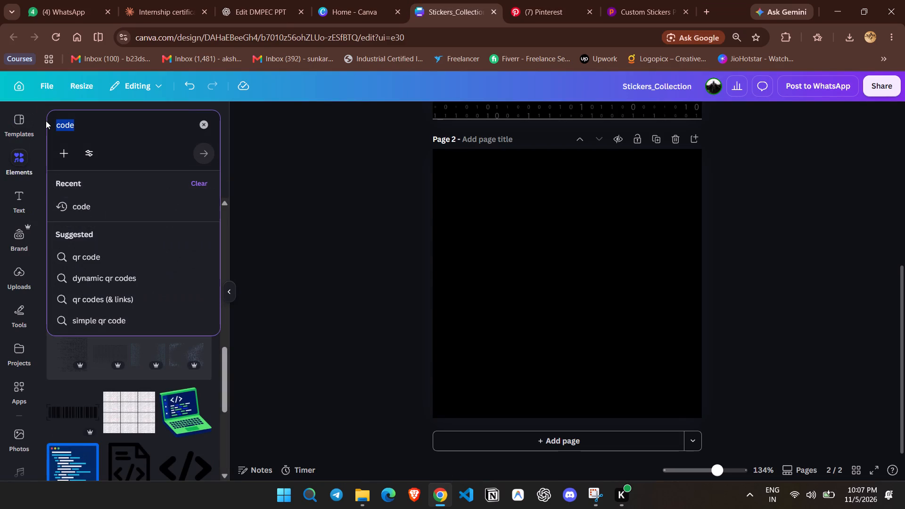
type("batman")
key("Return")
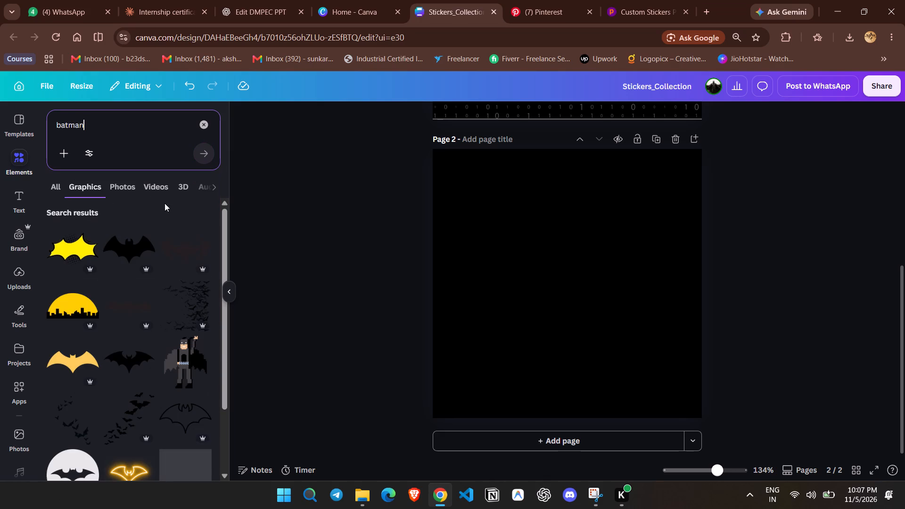
scroll(138, 338, "down", 4)
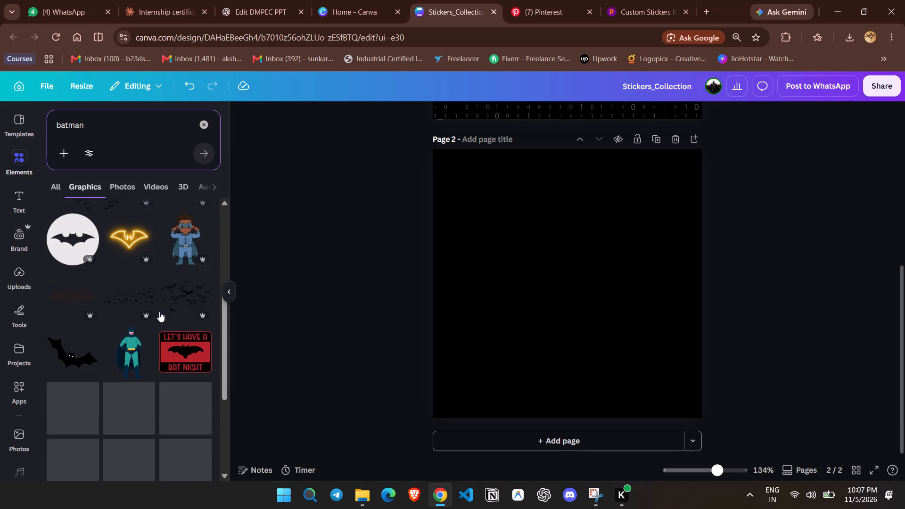
scroll(124, 332, "down", 3)
left_click(176, 287)
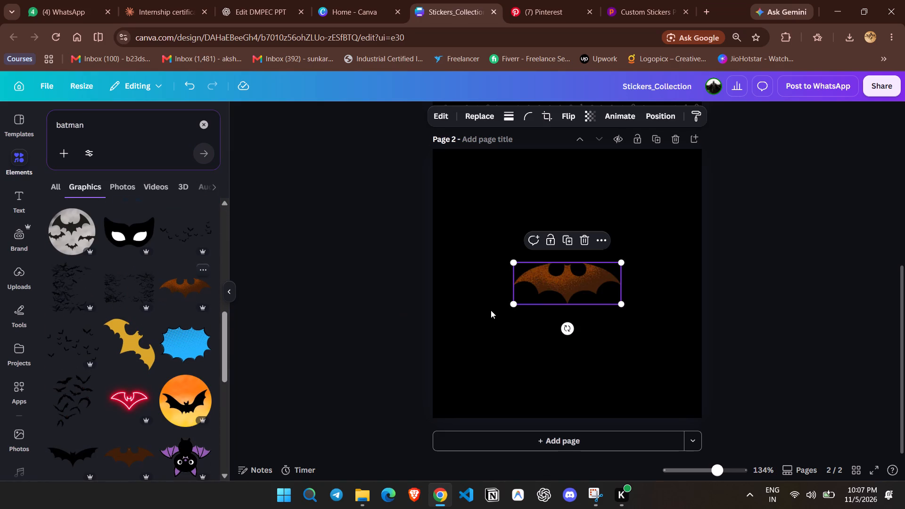
Enlarge the bat emblem to span most of page 2's width and centre it on the page.
left_click_drag(623, 262, 701, 226)
left_click_drag(641, 276, 607, 281)
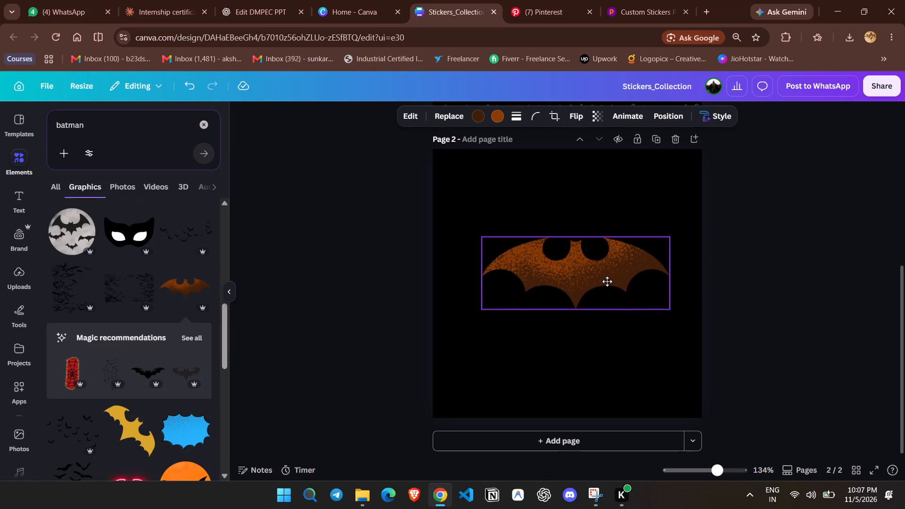
left_click_drag(607, 281, 600, 284)
left_click_drag(662, 237, 691, 213)
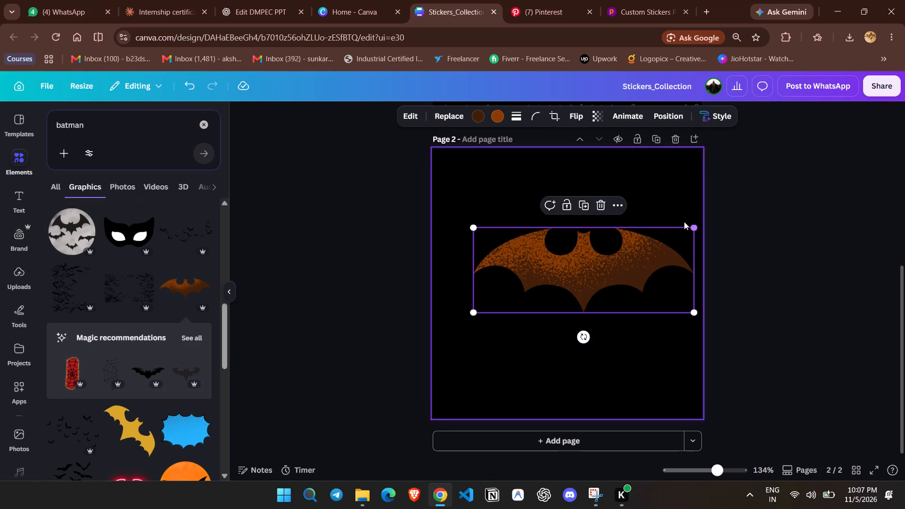
left_click_drag(644, 274, 626, 282)
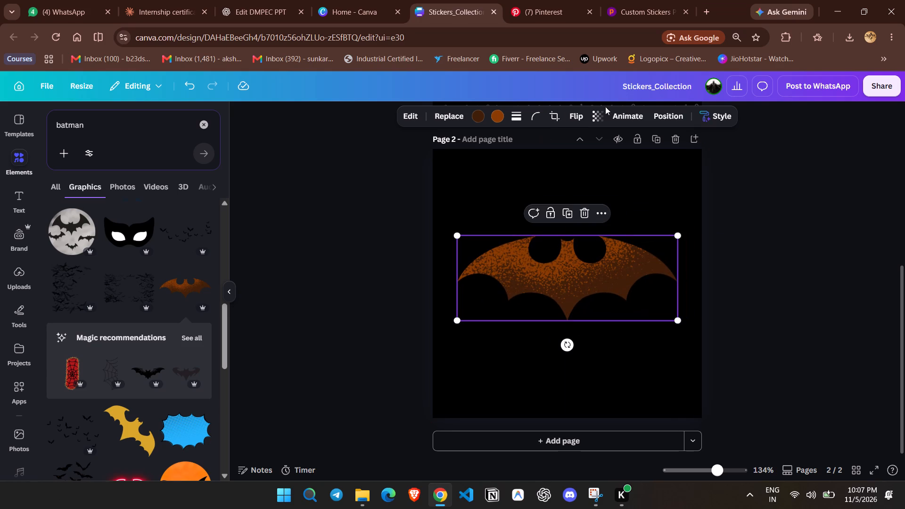
Apply the Classic Mono filter to the bat emblem at intensity 100, comparing it with Noir.
left_click(404, 112)
scroll(123, 323, "down", 5)
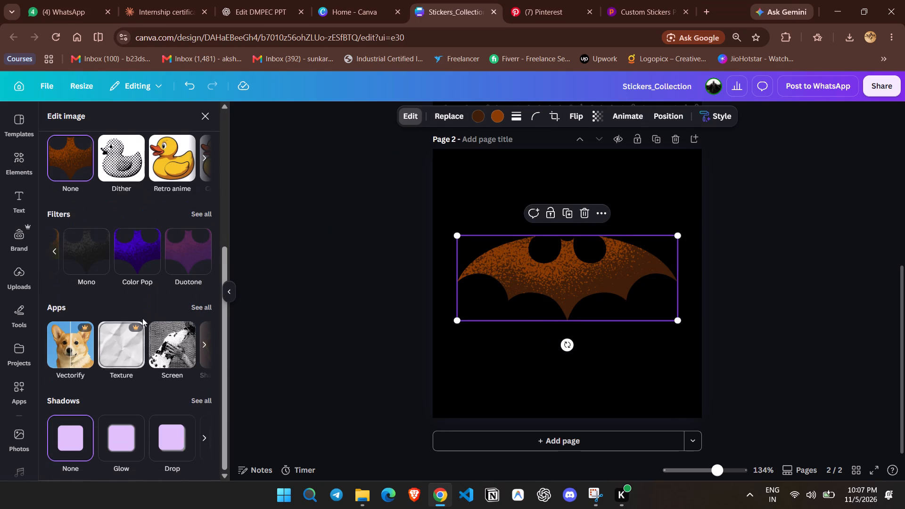
left_click(91, 248)
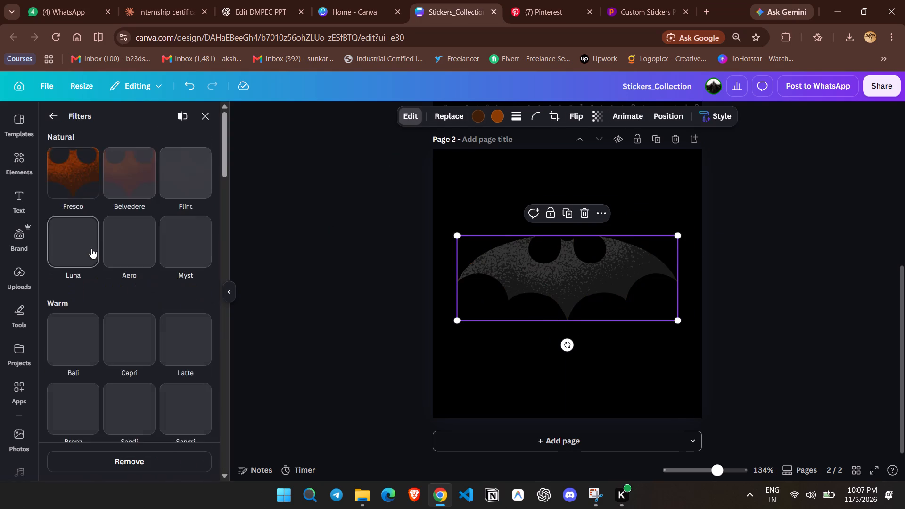
scroll(147, 251, "down", 1)
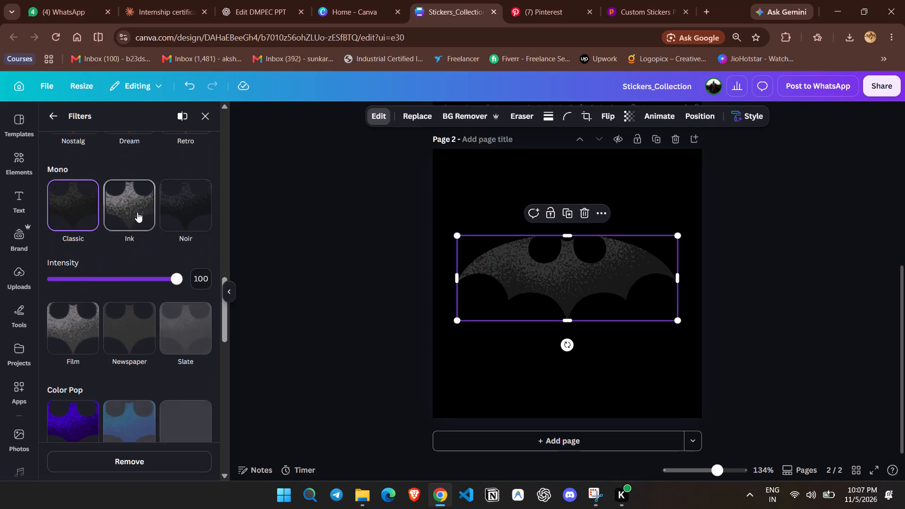
left_click(189, 215)
left_click(83, 213)
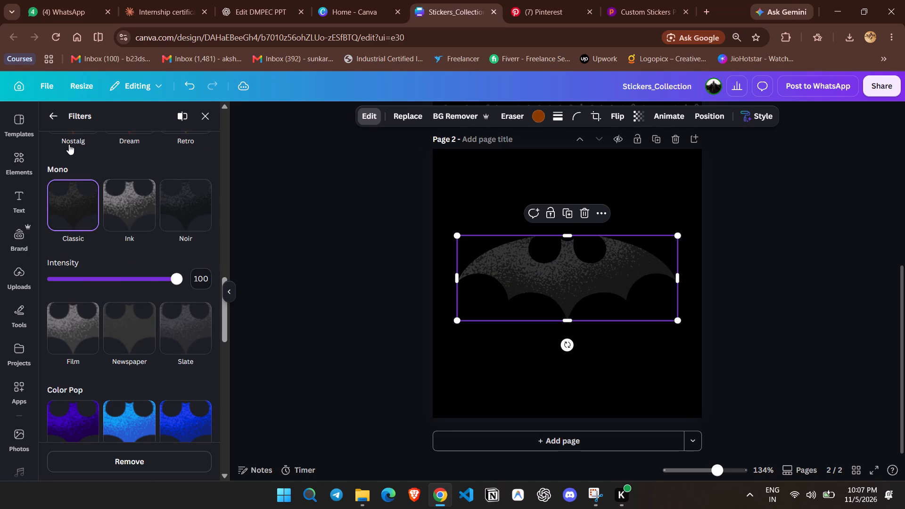
left_click(59, 118)
Give the bat emblem a white Outline shadow with size 10 and intensity 40.
scroll(170, 291, "down", 2)
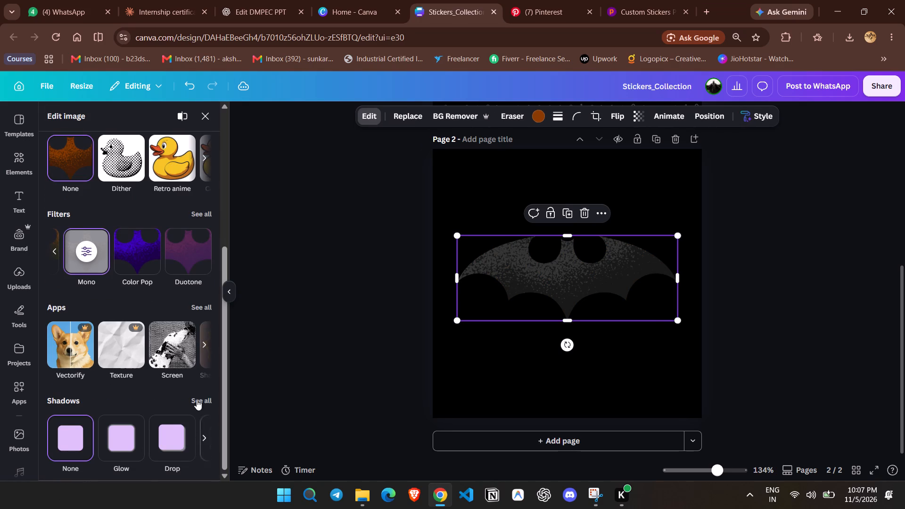
left_click(196, 400)
left_click(188, 237)
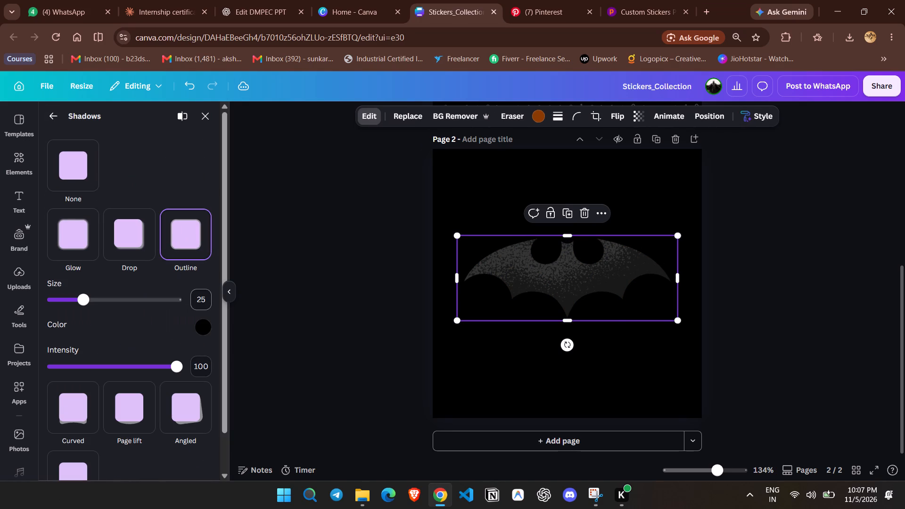
left_click(200, 331)
left_click_drag(229, 364, 188, 333)
left_click_drag(81, 296, 66, 296)
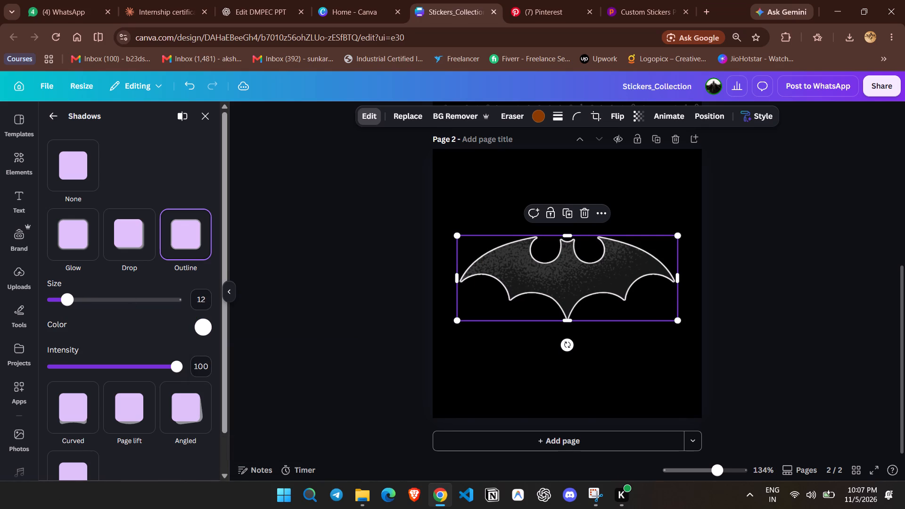
left_click_drag(66, 296, 64, 296)
left_click_drag(173, 365, 109, 361)
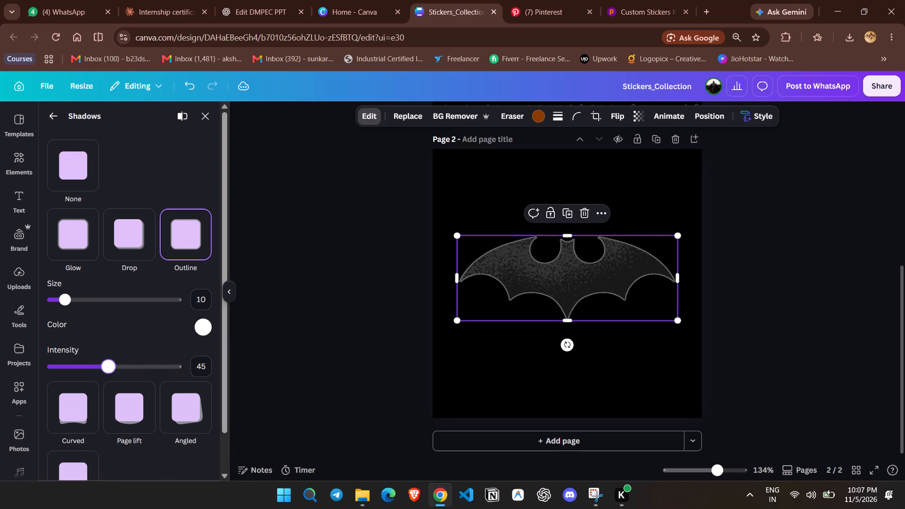
left_click_drag(109, 361, 102, 361)
left_click(55, 110)
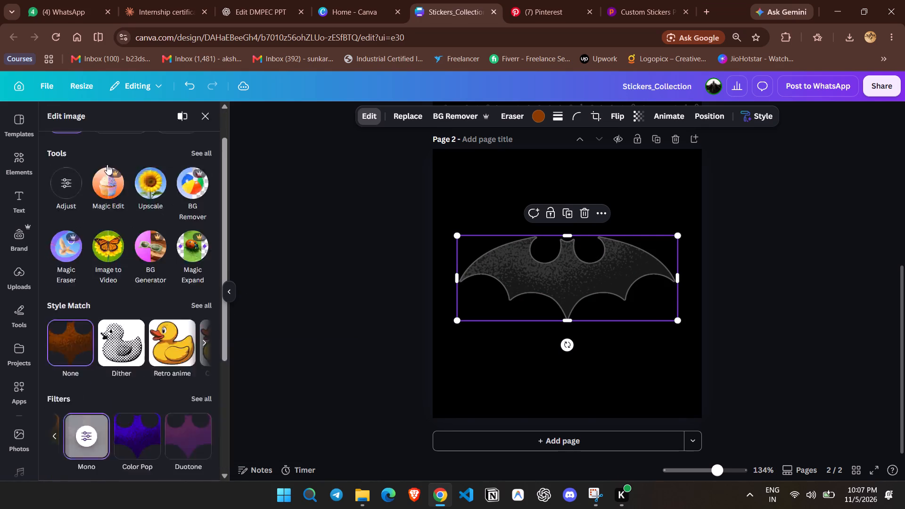
Enlarge the bat emblem to page 2's full width and place it slightly below the page's vertical centre.
scroll(132, 201, "up", 5)
double_click(301, 220)
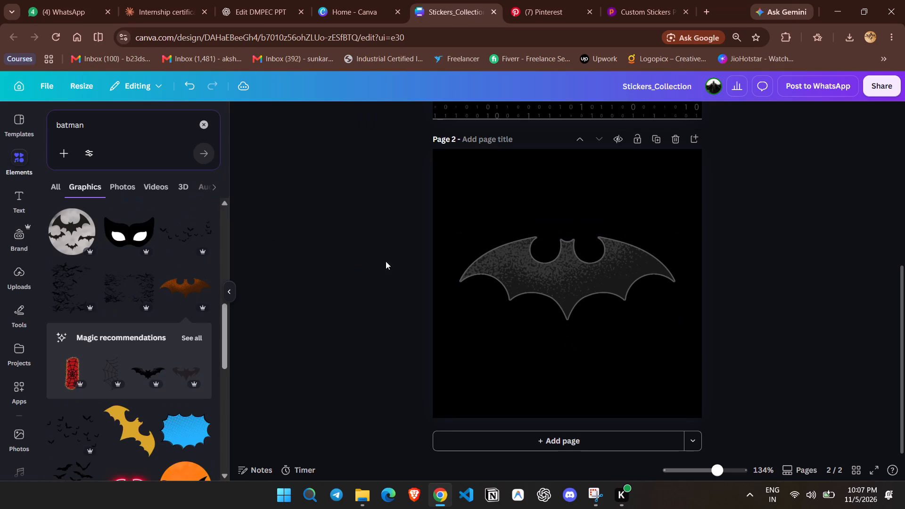
left_click(551, 248)
left_click_drag(456, 234, 444, 229)
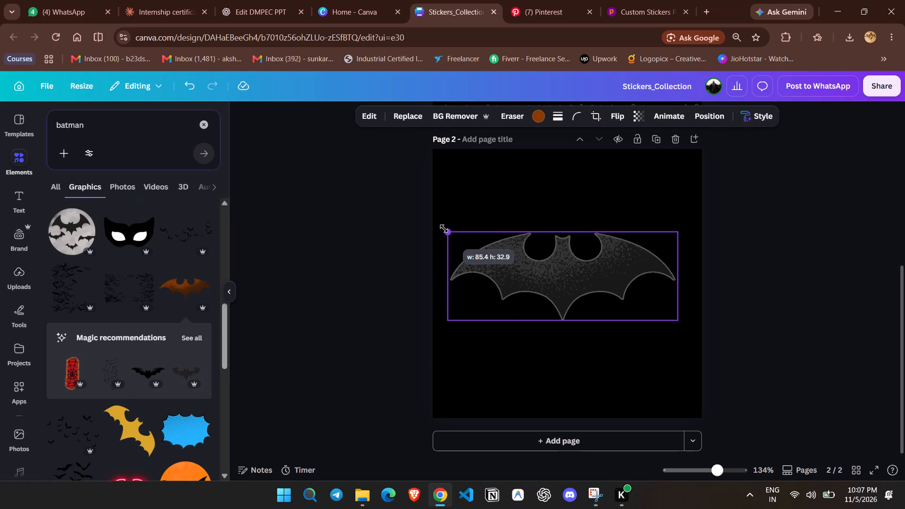
left_click_drag(444, 229, 434, 222)
left_click_drag(679, 230, 700, 220)
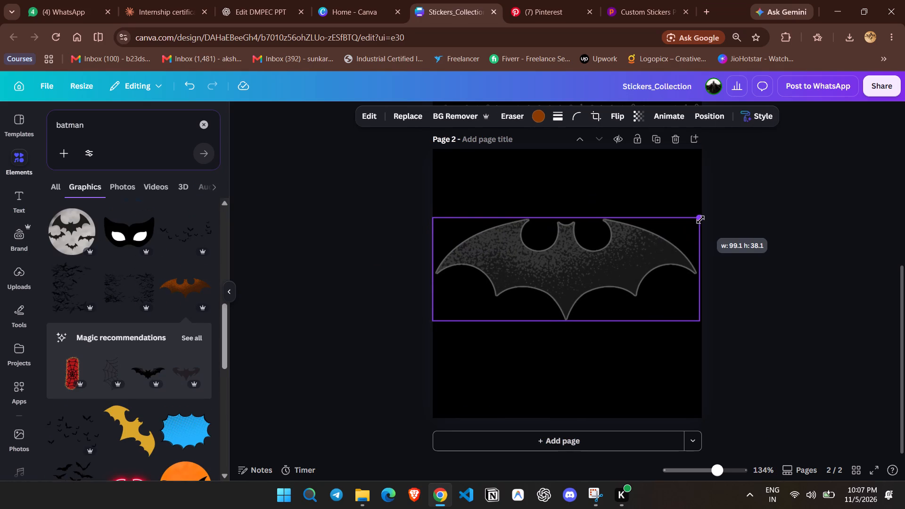
left_click_drag(700, 220, 703, 219)
left_click_drag(601, 238, 602, 254)
left_click_drag(601, 254, 602, 257)
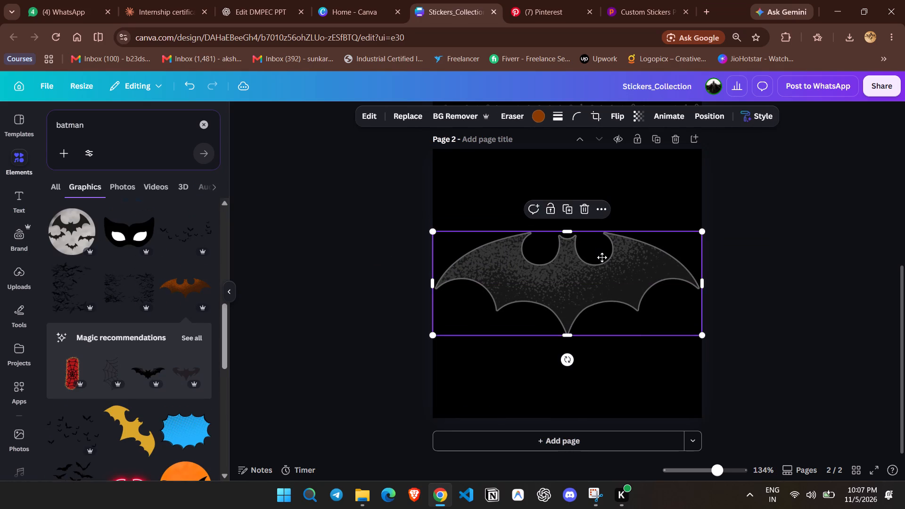
left_click_drag(602, 257, 599, 261)
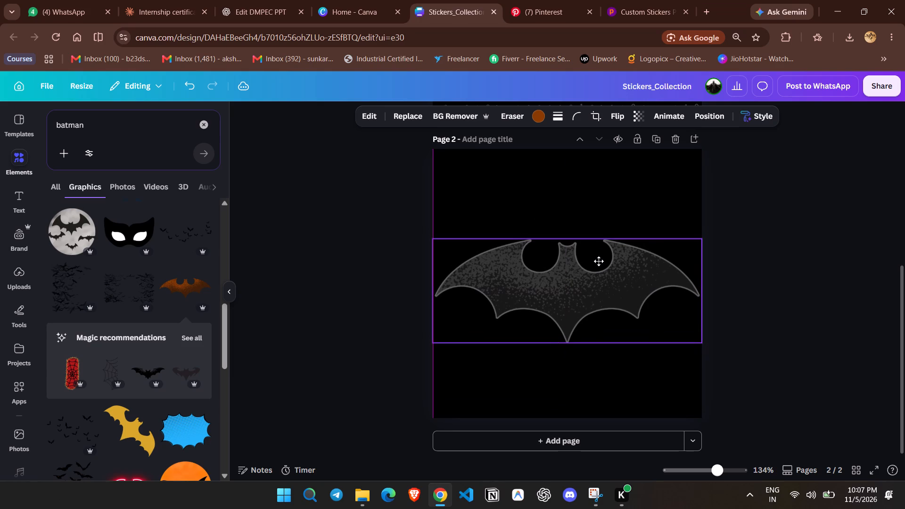
left_click_drag(599, 261, 600, 259)
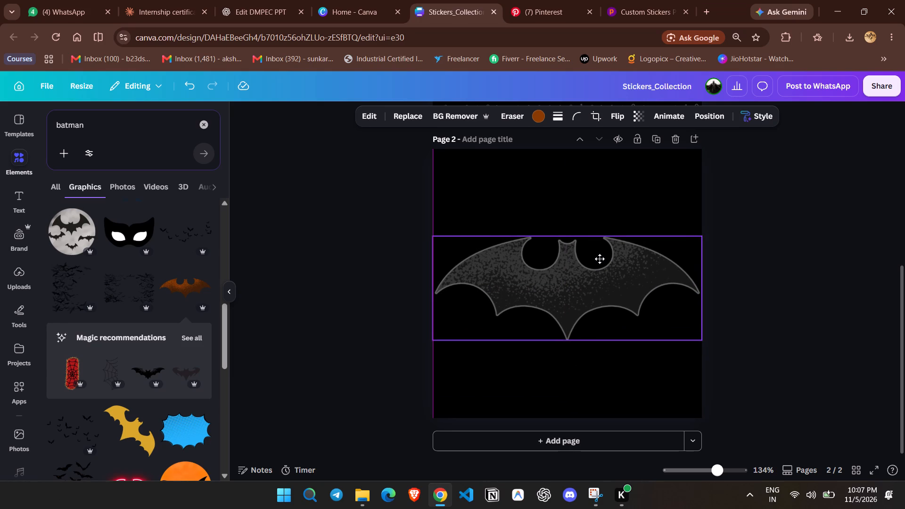
left_click_drag(600, 259, 601, 263)
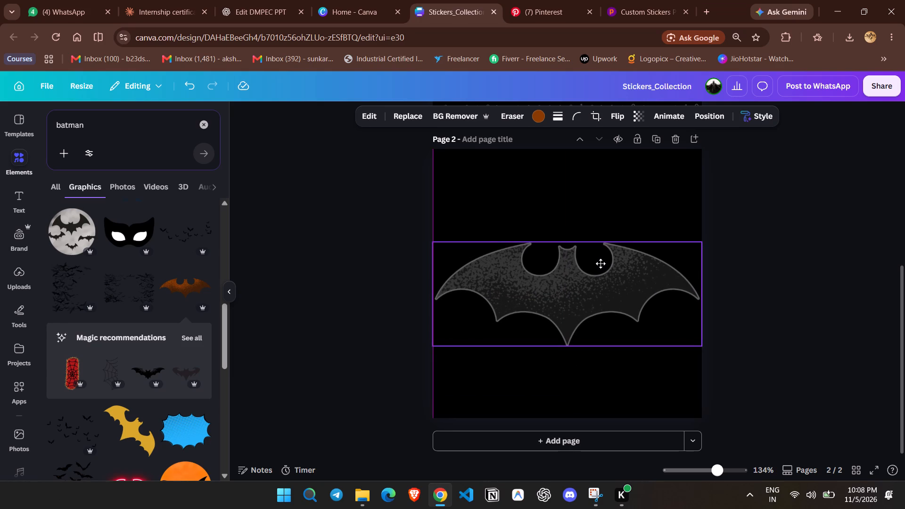
left_click_drag(601, 263, 601, 264)
left_click(766, 211)
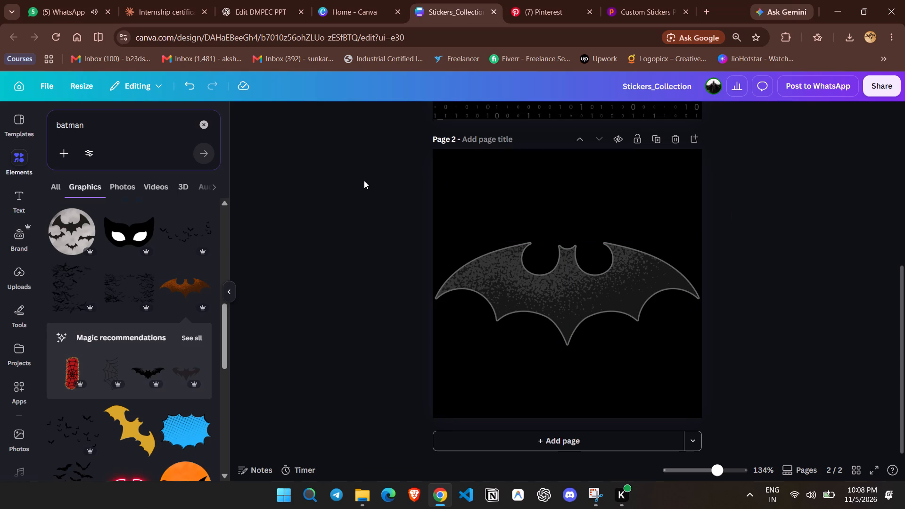
Clear the element search, browse the text combinations and add the "like & follow" combination over the bat emblem on page 2.
left_click(207, 126)
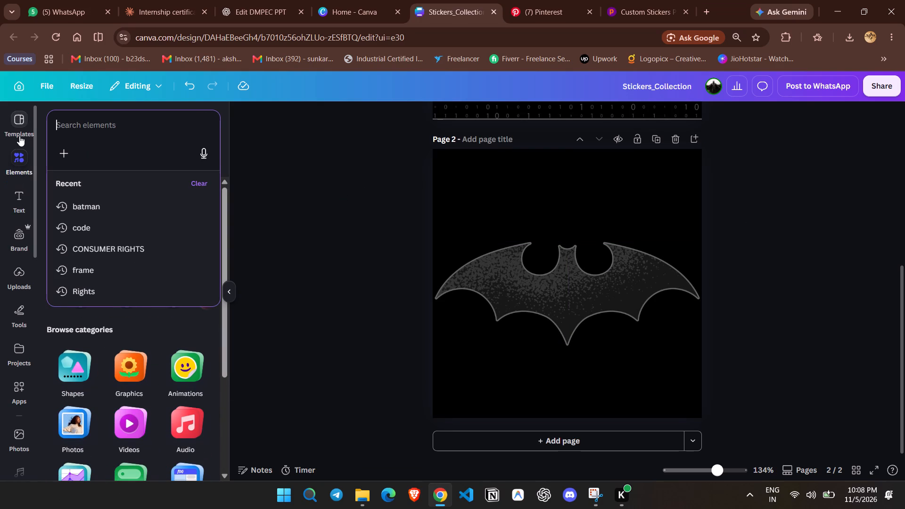
left_click(14, 196)
scroll(128, 253, "down", 1)
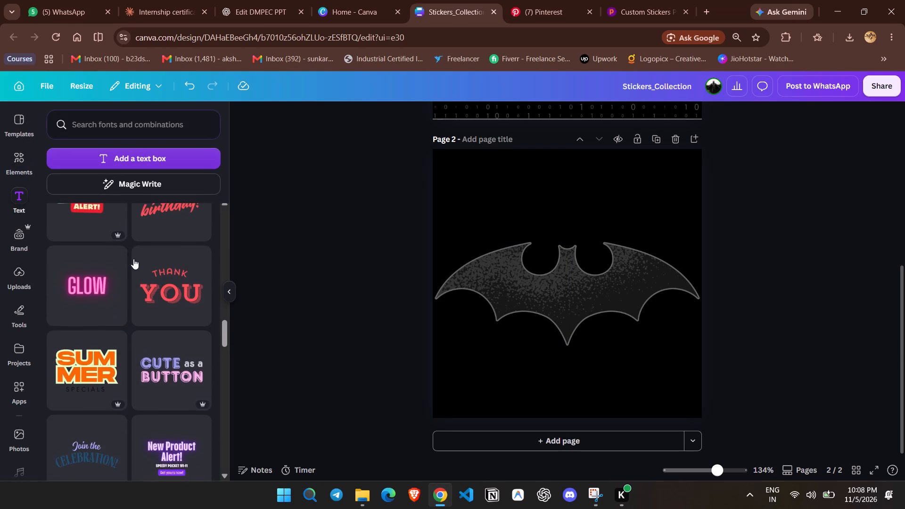
scroll(136, 264, "down", 2)
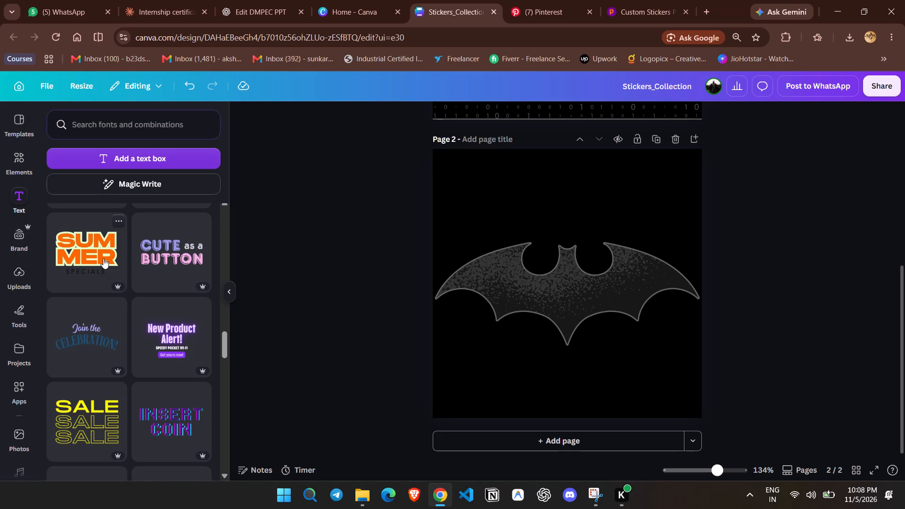
scroll(181, 349, "down", 3)
scroll(178, 300, "down", 2)
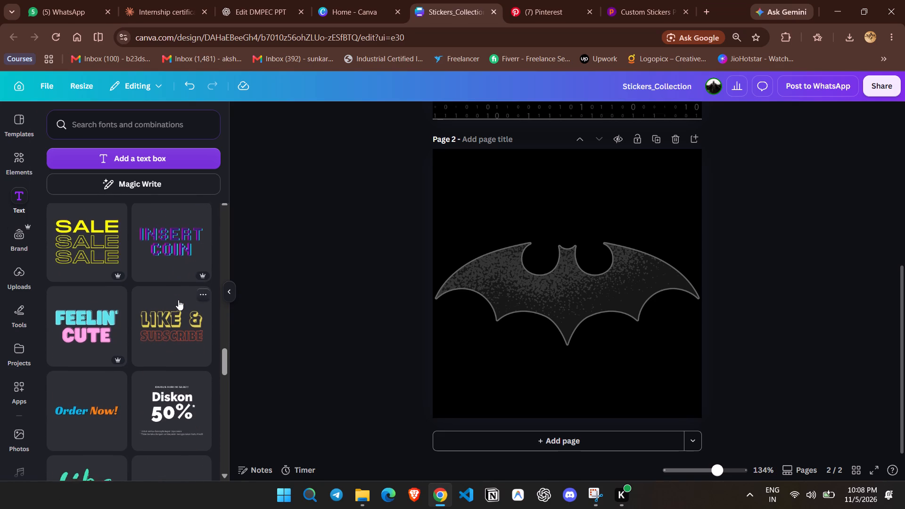
scroll(175, 302, "down", 2)
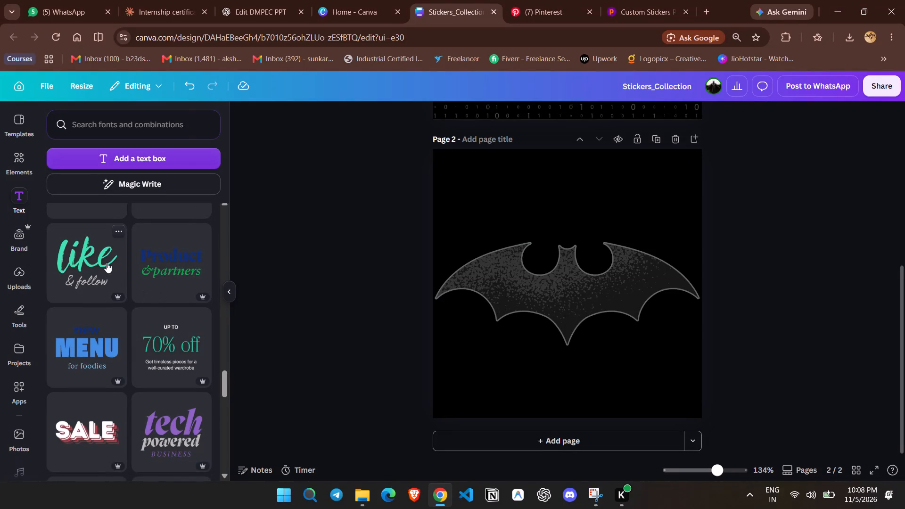
left_click(107, 263)
left_click_drag(544, 282, 541, 258)
left_click(525, 191)
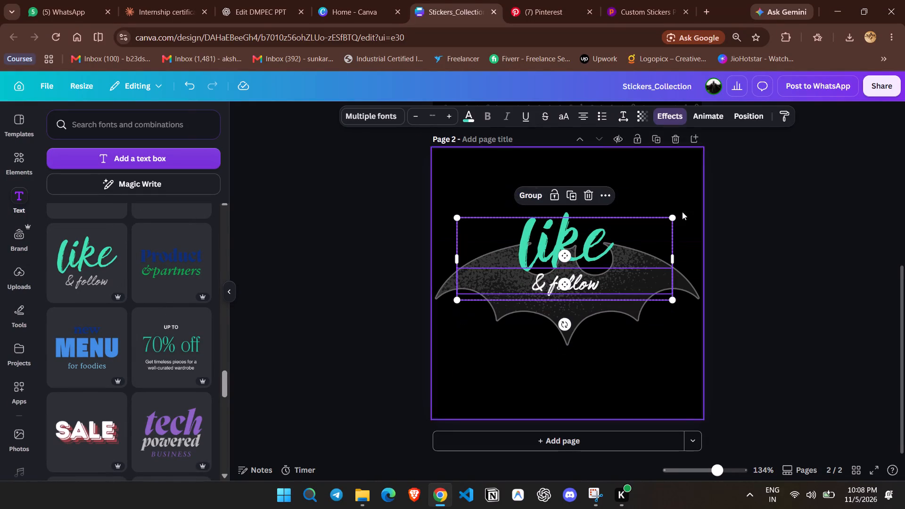
left_click(742, 203)
Replace the word "like" with a capital "I" and place it above the bat emblem's left wing.
left_click_drag(591, 245, 588, 206)
left_click(588, 205)
key("i")
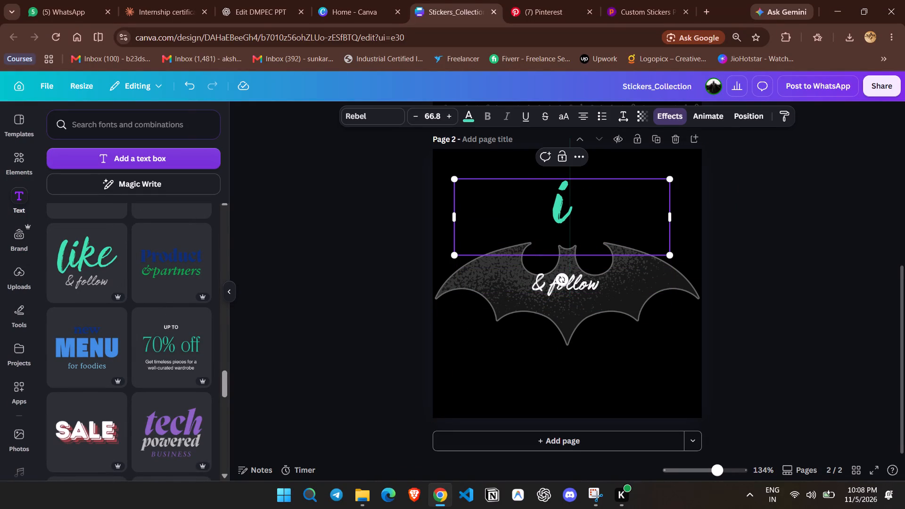
key("BackSpace")
key("shift+i")
left_click(773, 222)
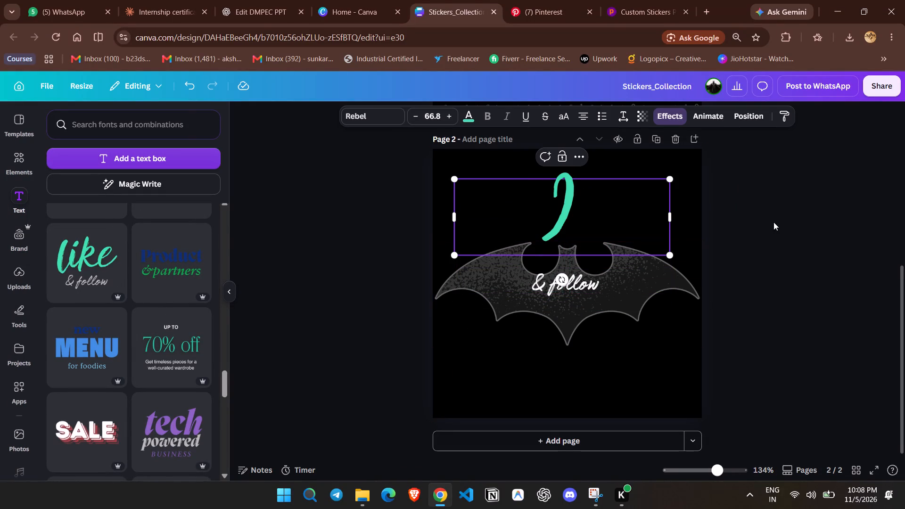
left_click_drag(613, 203, 568, 216)
Replace "& follow" with "am", narrow its text box to fit the word and centre it on the bat emblem.
left_click_drag(560, 283, 570, 291)
left_click(570, 291)
type("am")
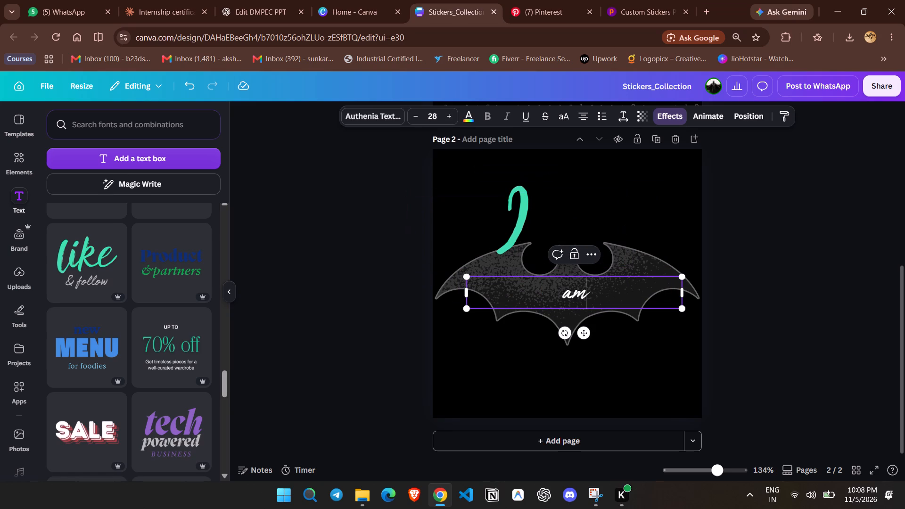
left_click_drag(685, 296, 510, 292)
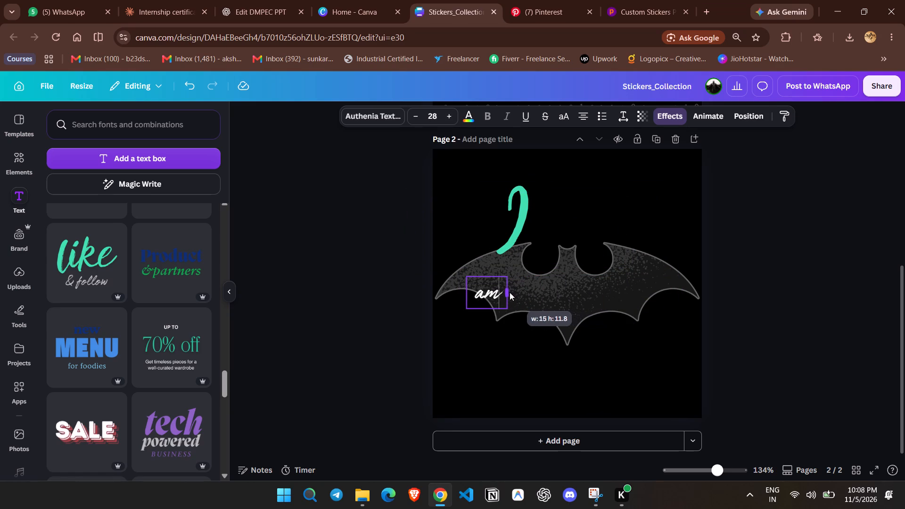
left_click_drag(510, 292, 506, 292)
left_click(719, 243)
left_click_drag(497, 294, 575, 292)
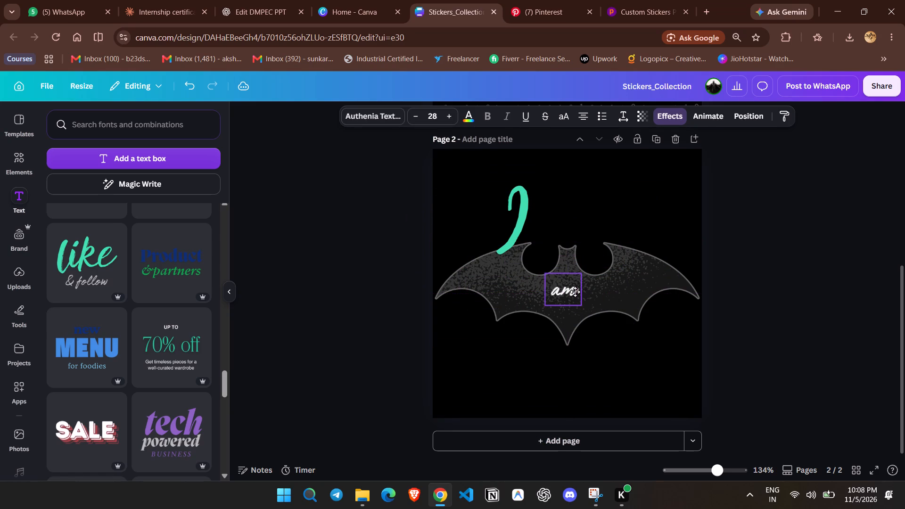
left_click_drag(575, 292, 575, 287)
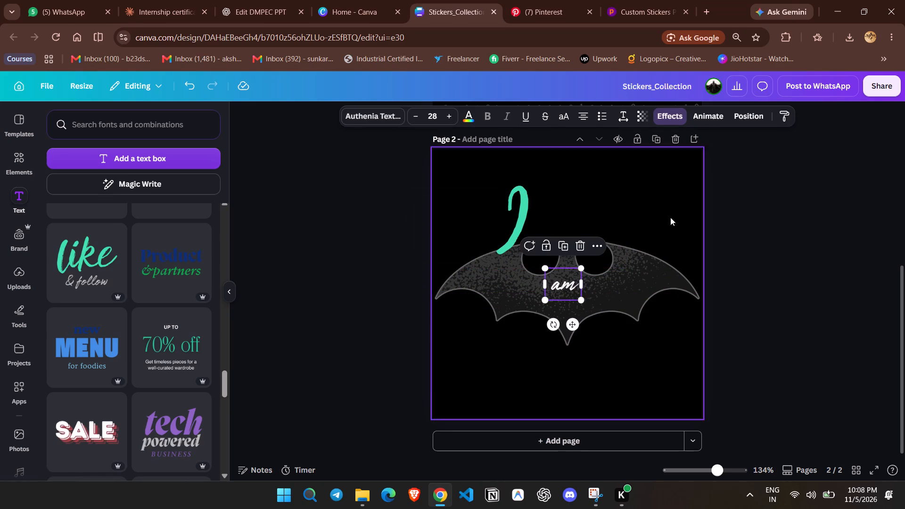
left_click(678, 212)
Duplicate the "I" text onto the emblem, change the copy to "Vengence", fit it on one line and scale it to size 47.
left_click(533, 204)
left_click(522, 172)
left_click_drag(531, 214, 552, 281)
left_click(555, 296)
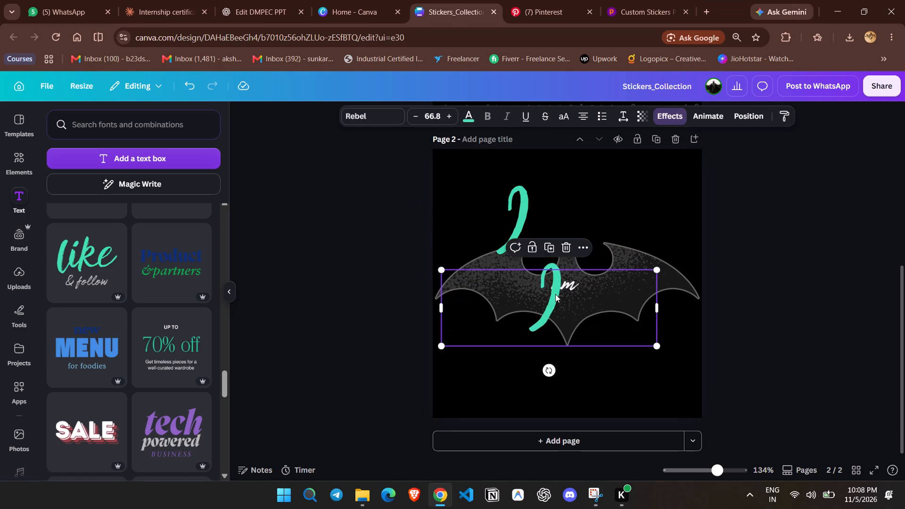
type("Vengence")
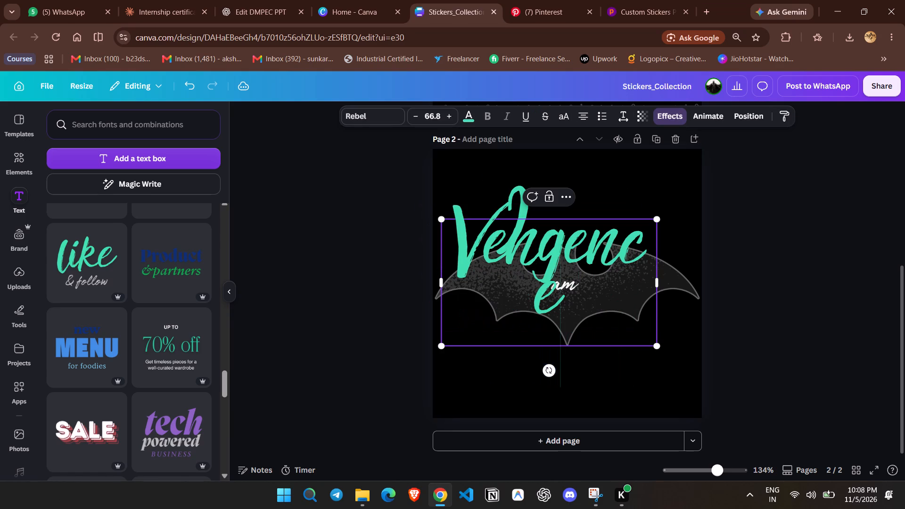
left_click_drag(663, 280, 680, 281)
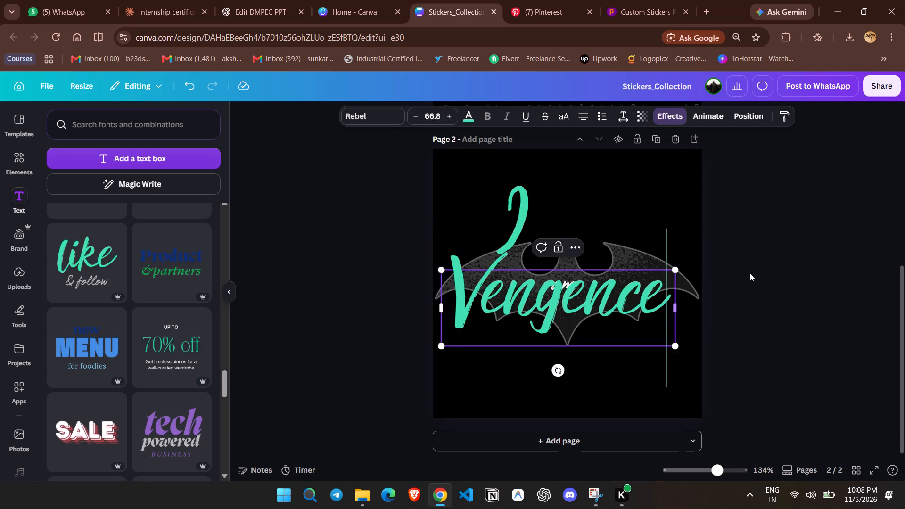
left_click(752, 272)
left_click(488, 302)
left_click_drag(442, 271, 505, 311)
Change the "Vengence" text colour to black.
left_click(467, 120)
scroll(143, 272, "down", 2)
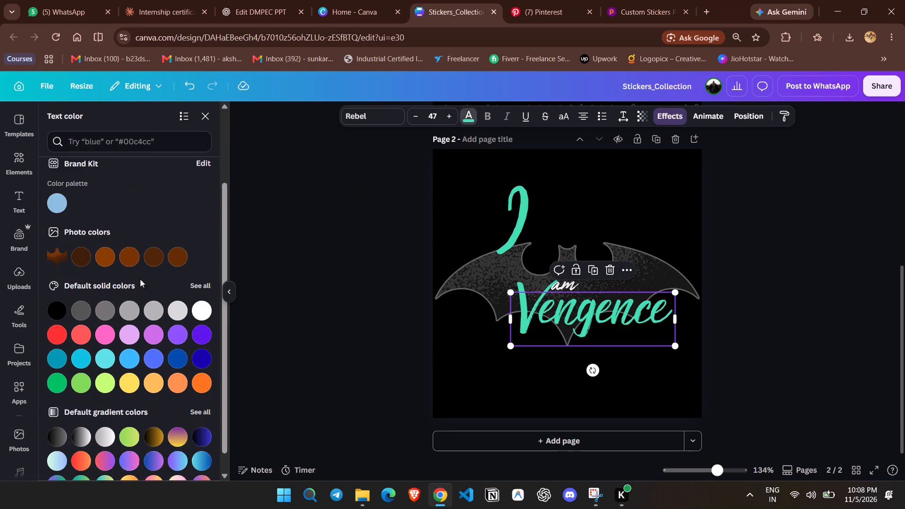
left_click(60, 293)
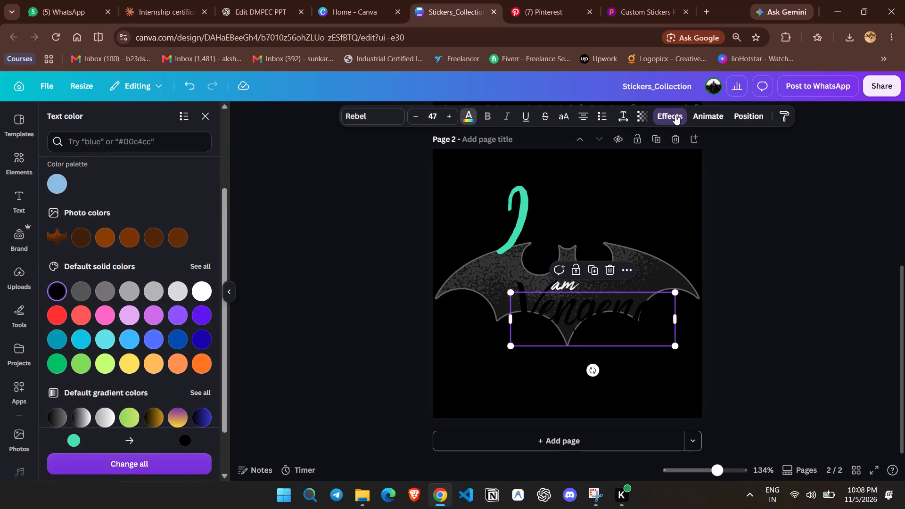
Give the "Vengence" text a Hollow effect in light grey with a thickness of about 15, trying Echo and white first.
left_click(675, 114)
scroll(156, 250, "up", 1)
left_click(192, 172)
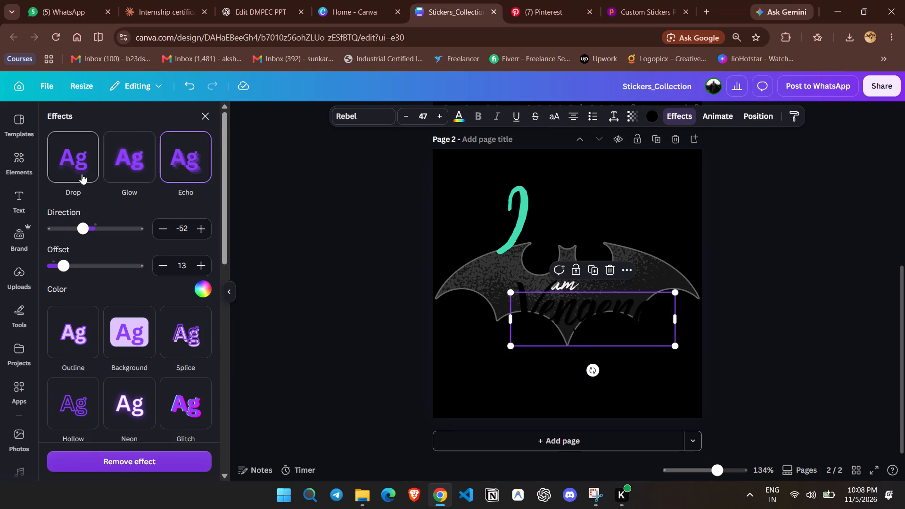
left_click(84, 388)
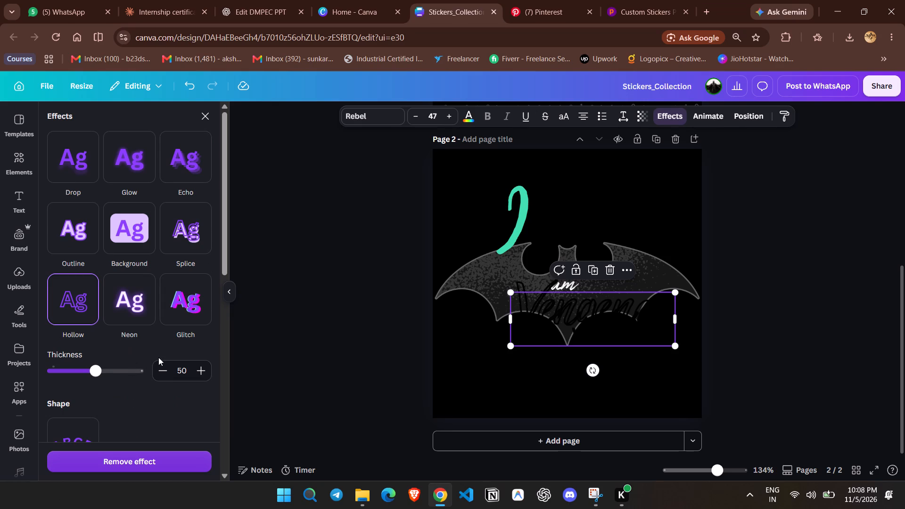
left_click(469, 112)
left_click(132, 196)
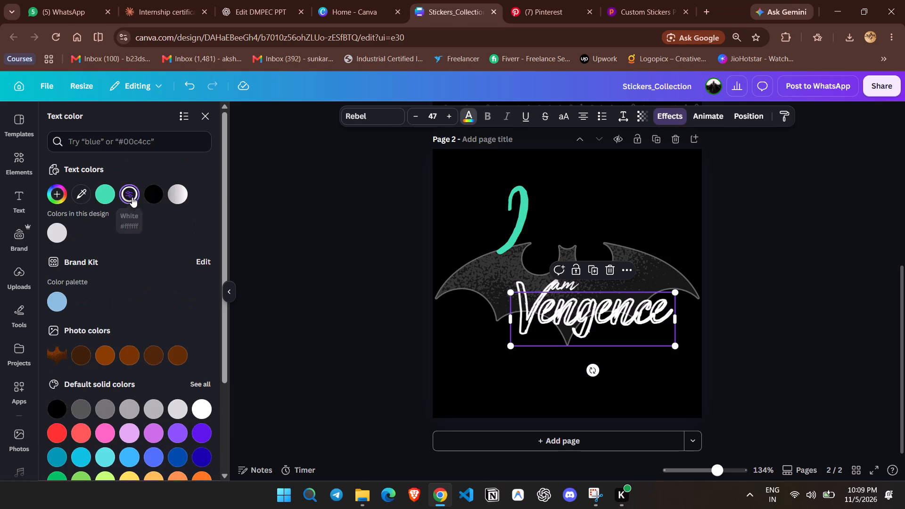
left_click(155, 409)
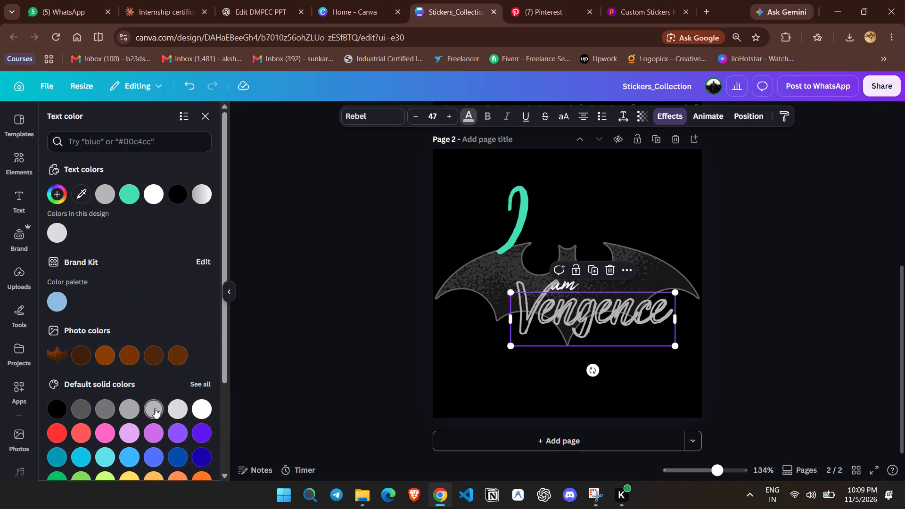
left_click(674, 115)
left_click_drag(98, 192, 79, 202)
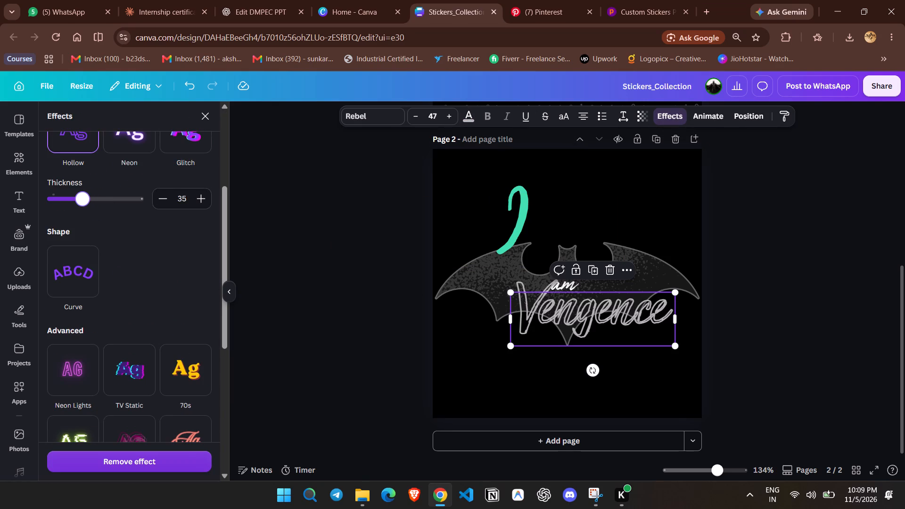
left_click_drag(79, 202, 63, 205)
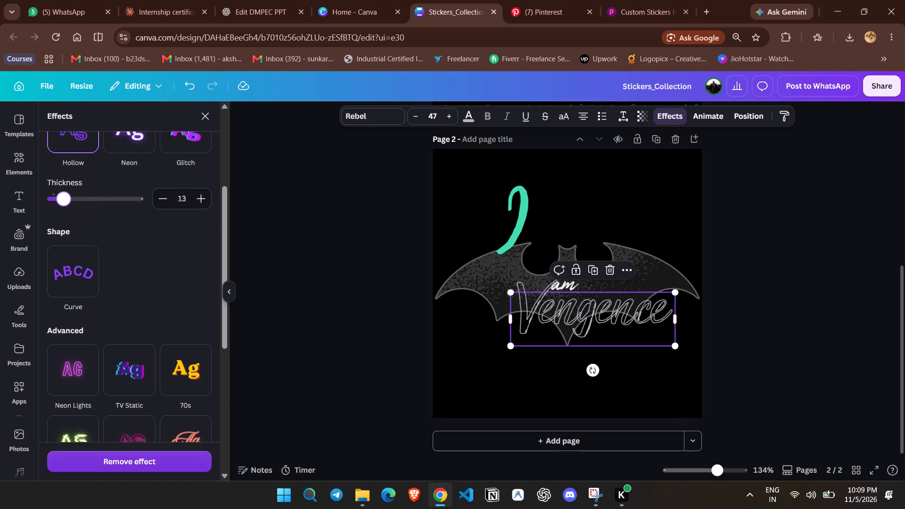
double_click(202, 202)
double_click(308, 222)
Move the "Vengence" text down so it overlaps the lower edge of the bat emblem's right half.
left_click_drag(545, 316, 547, 342)
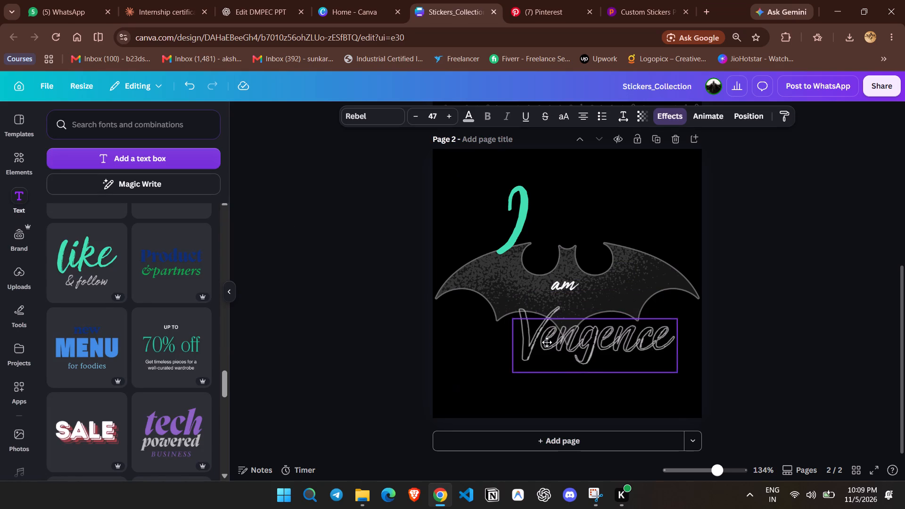
left_click_drag(547, 342, 553, 333)
left_click(553, 333)
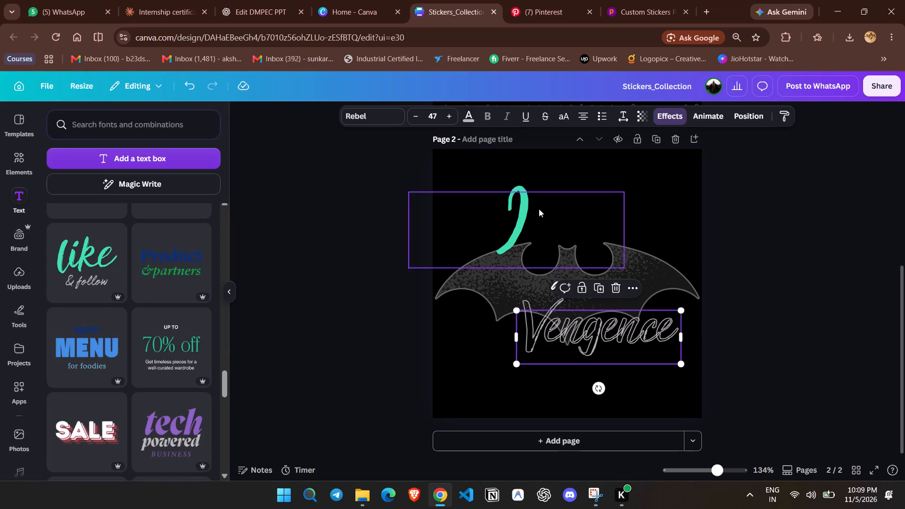
Narrow the "I" text box around the letter and shrink it to size 43.3 above the emblem's right notch.
left_click_drag(530, 207, 526, 217)
left_click_drag(403, 242, 535, 254)
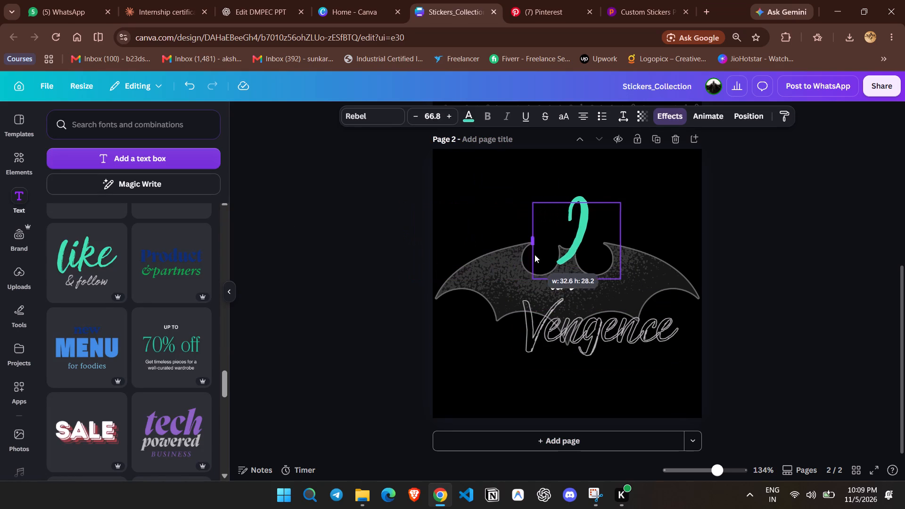
left_click_drag(535, 254, 546, 256)
left_click_drag(547, 202, 570, 230)
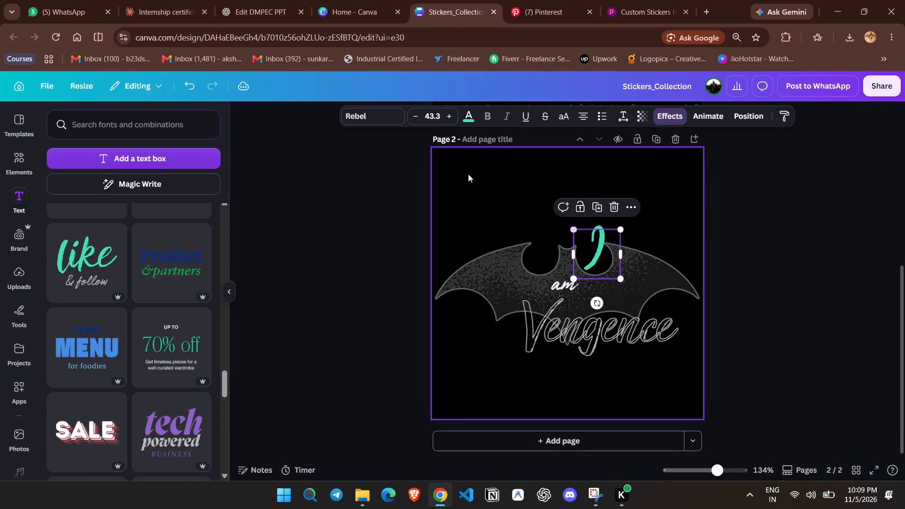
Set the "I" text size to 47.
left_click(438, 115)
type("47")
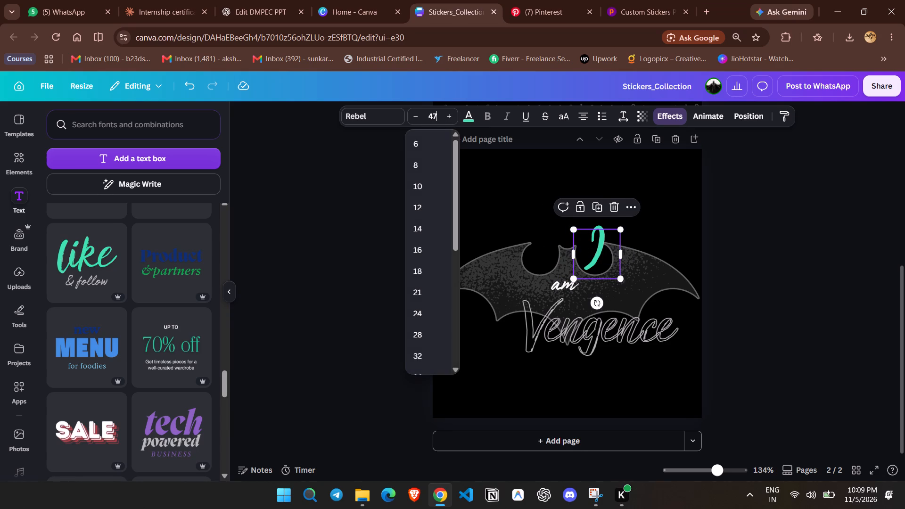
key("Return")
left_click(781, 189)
Colour the "I" text grey and move it over the bat emblem's left notch.
left_click_drag(599, 242, 516, 237)
left_click(468, 112)
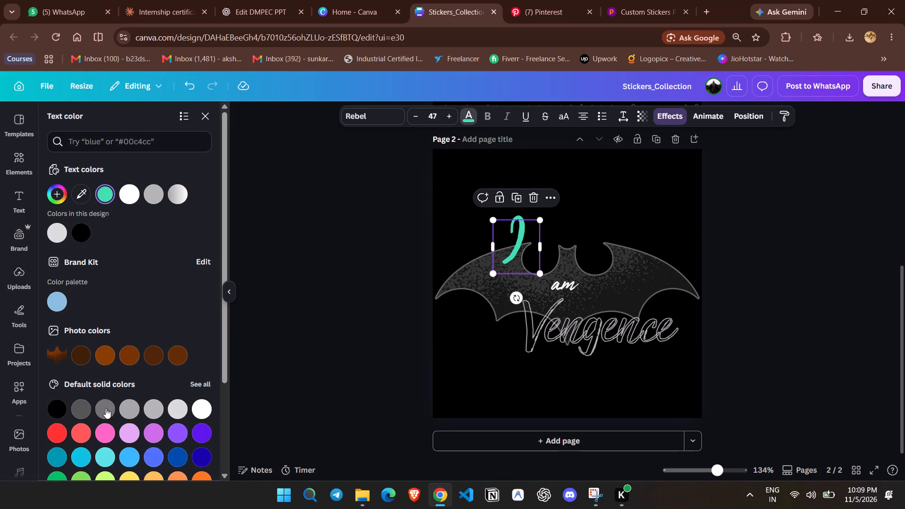
left_click(106, 408)
double_click(775, 226)
left_click_drag(522, 231, 543, 217)
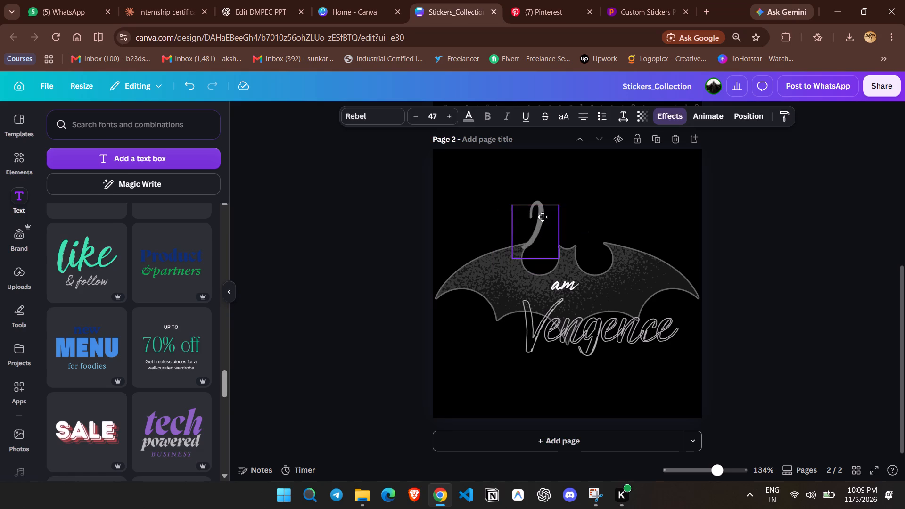
left_click_drag(543, 217, 550, 235)
left_click(690, 235)
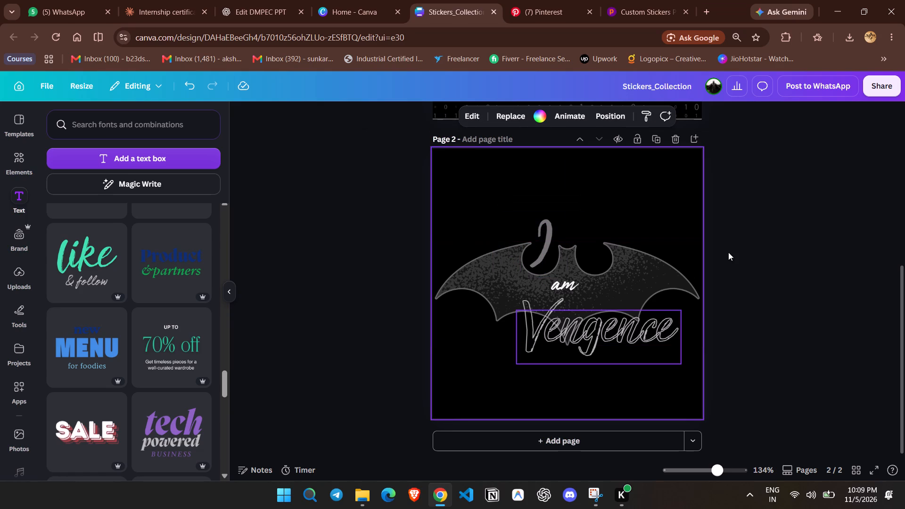
Shift "Vengence" below the bat emblem and move the "am" text into the emblem's right notch.
left_click(728, 252)
left_click_drag(574, 286, 601, 258)
left_click(807, 217)
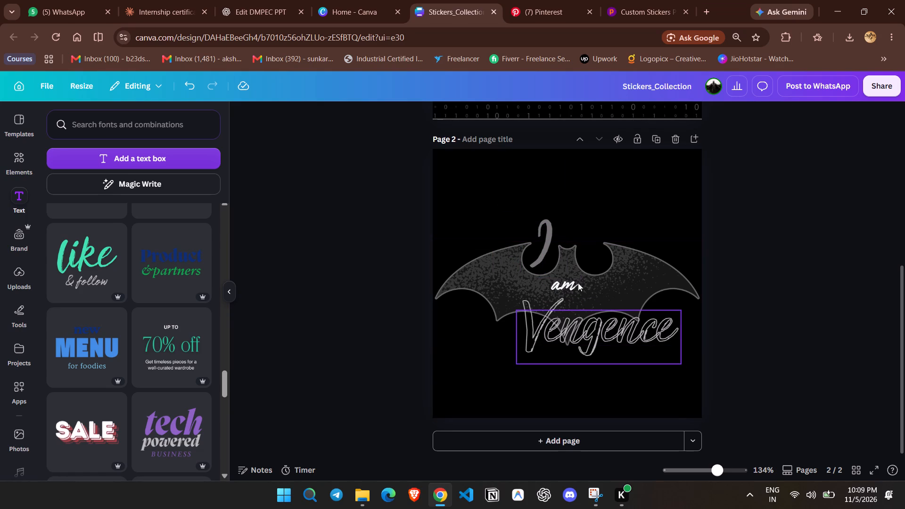
left_click_drag(576, 283, 582, 279)
left_click_drag(559, 322, 542, 364)
left_click(554, 293)
left_click_drag(565, 283, 567, 282)
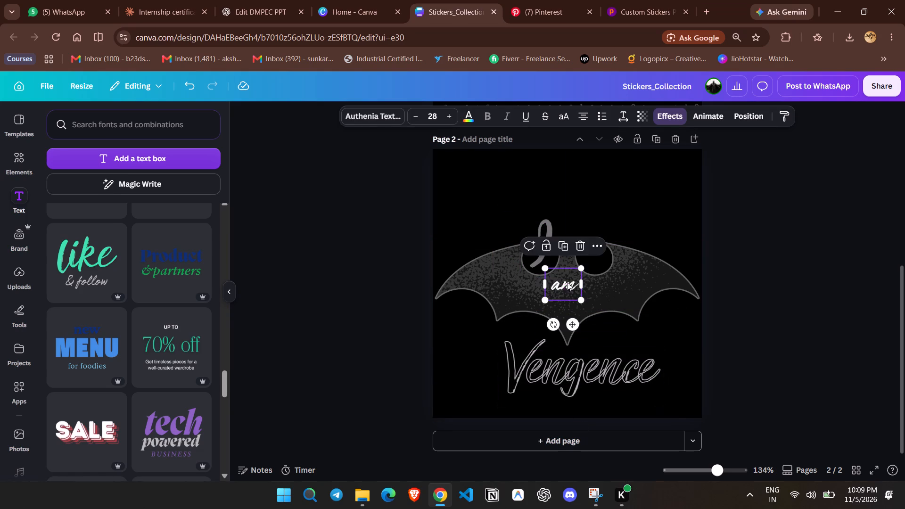
left_click_drag(567, 282, 596, 257)
left_click(756, 210)
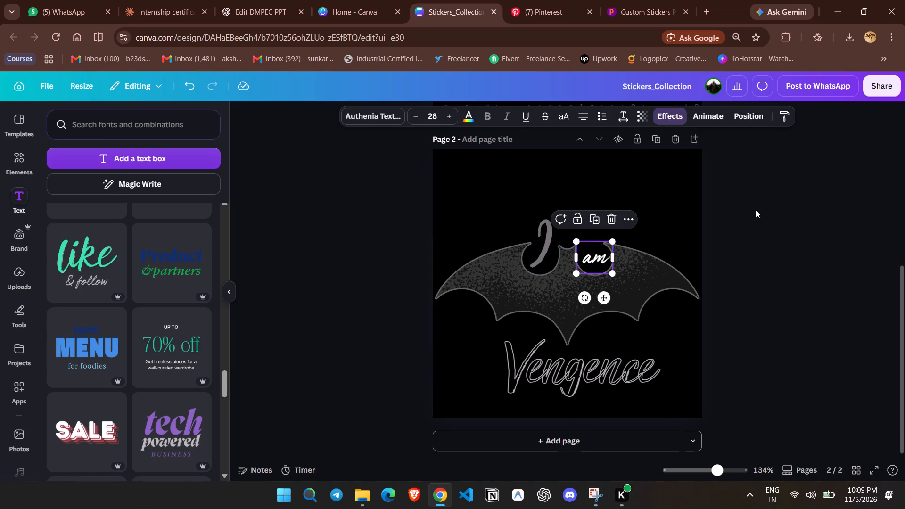
Move "Vengence" up to the emblem's lower edge and give it a Curve shape of about -49.
left_click_drag(587, 362, 576, 330)
left_click(666, 116)
scroll(151, 347, "down", 1)
left_click(79, 205)
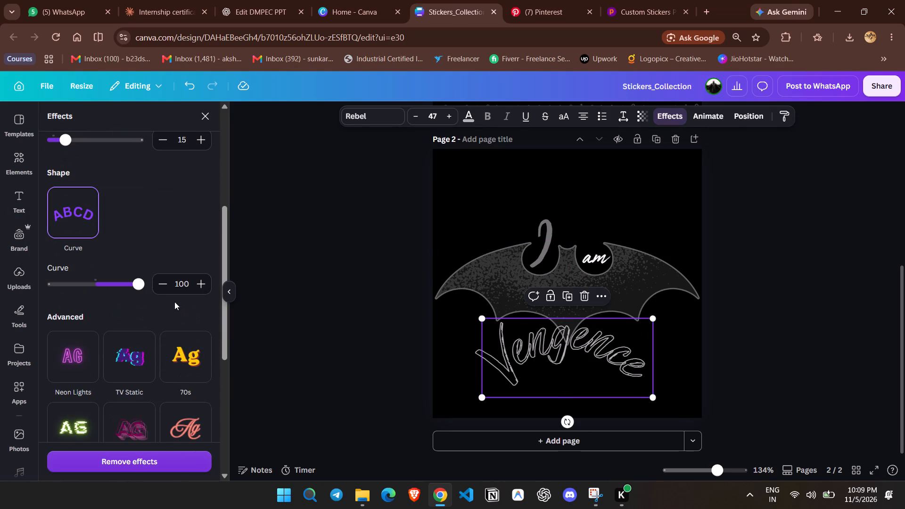
left_click_drag(140, 288, 41, 291)
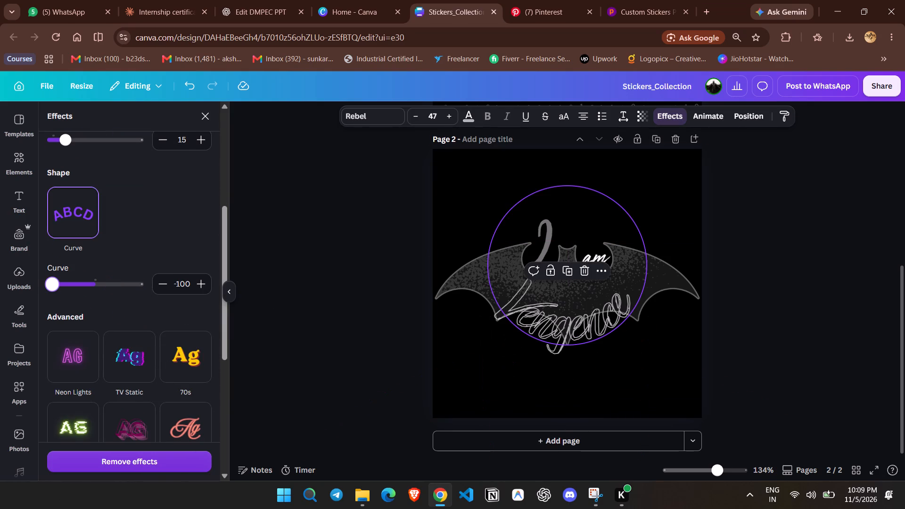
left_click_drag(41, 291, 74, 292)
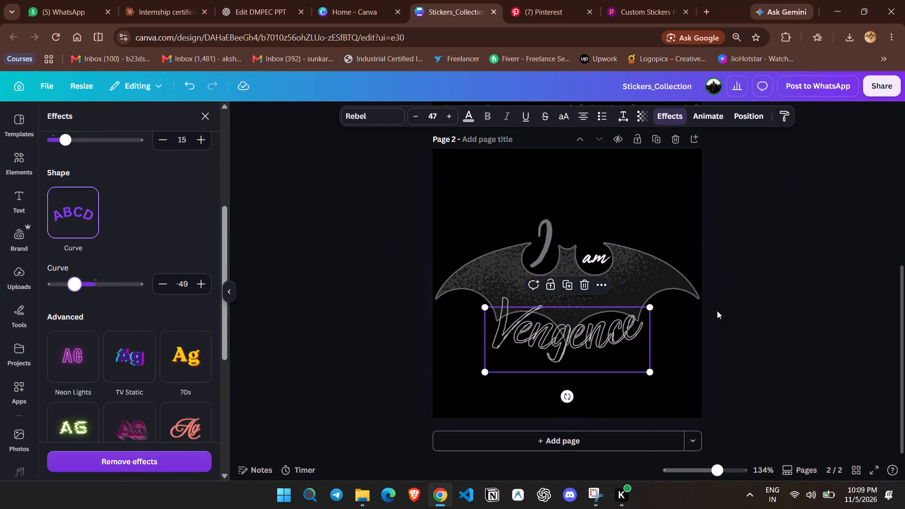
left_click(737, 305)
Shrink the curved "Vengence" text to size 39.6 and centre it inside the bat emblem below the two notches.
left_click_drag(607, 338, 612, 337)
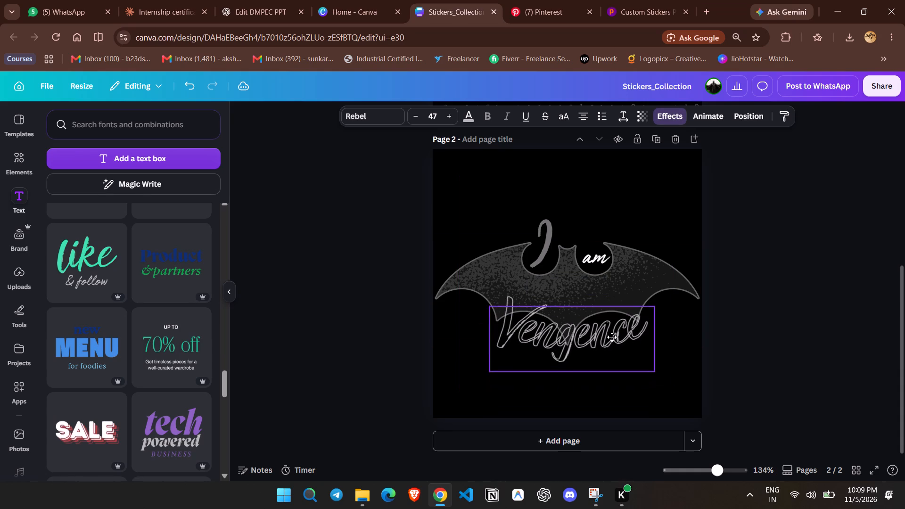
left_click_drag(612, 337, 608, 320)
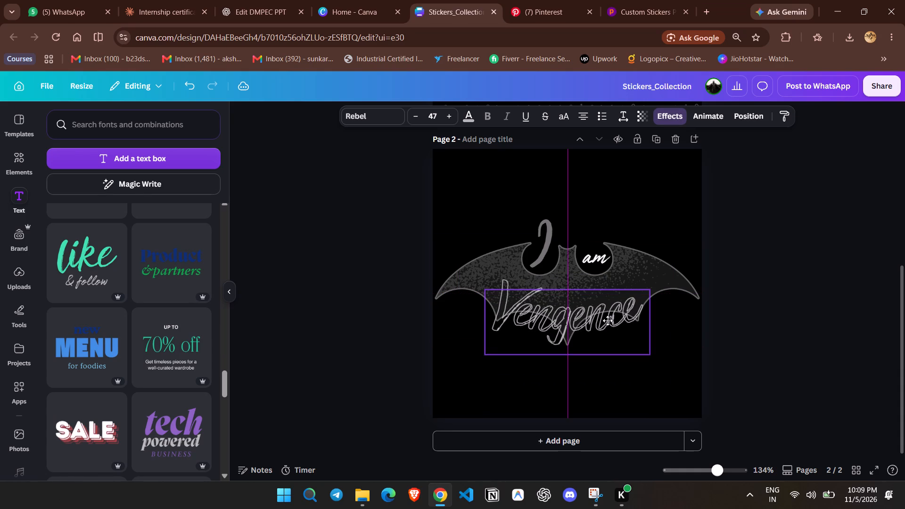
left_click_drag(608, 320, 613, 297)
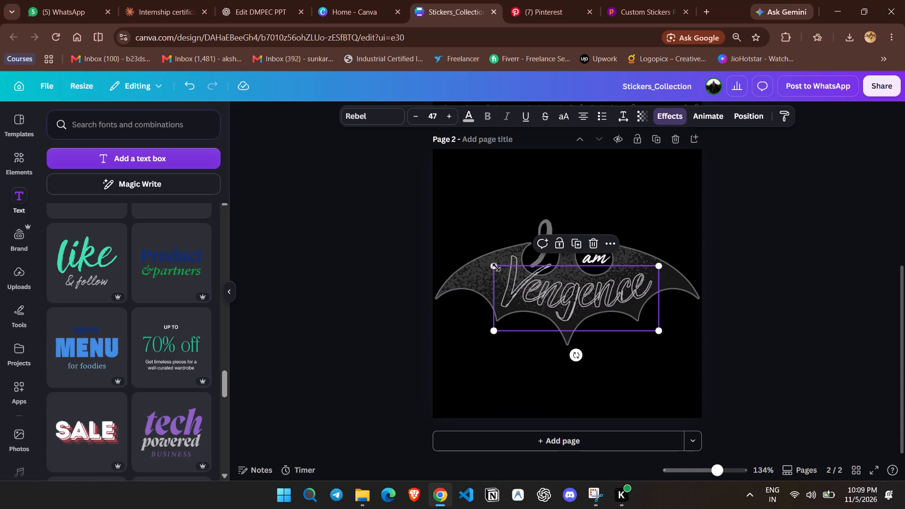
left_click_drag(494, 267, 518, 282)
left_click_drag(578, 293, 557, 288)
left_click_drag(557, 288, 560, 290)
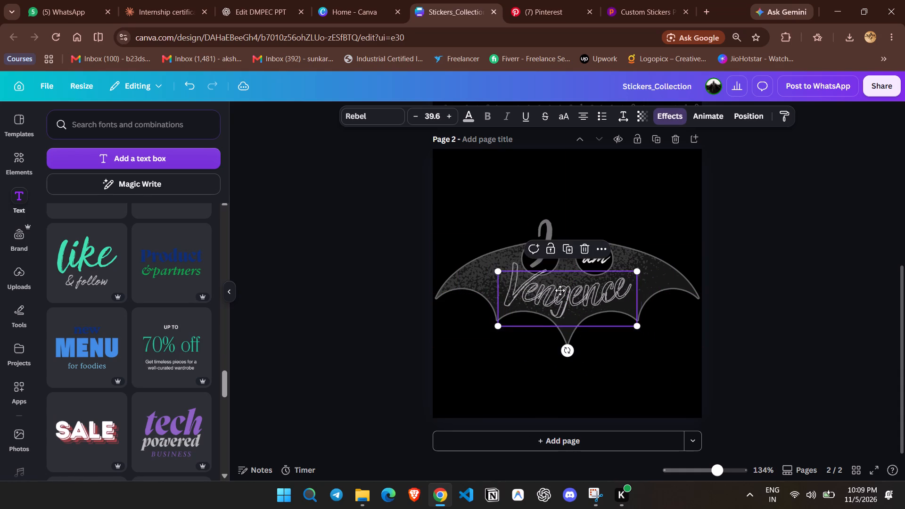
left_click_drag(560, 290, 559, 295)
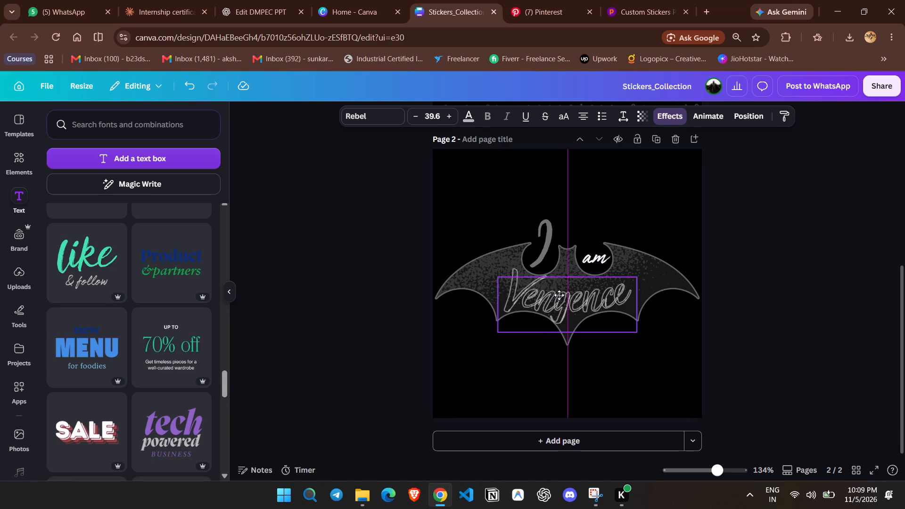
left_click_drag(559, 295, 558, 295)
left_click(720, 275)
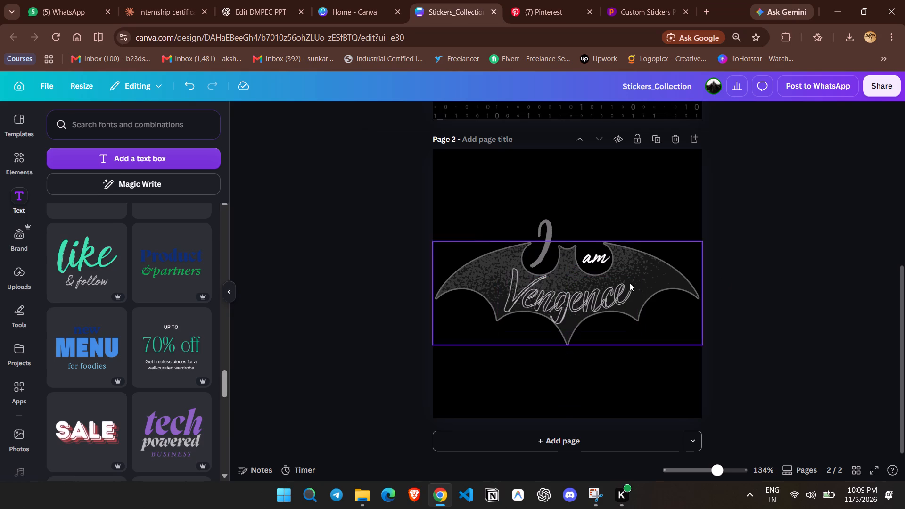
Reduce the "I" text to size 34 so it sits in the emblem's left notch.
left_click(546, 234)
left_click_drag(567, 223, 567, 225)
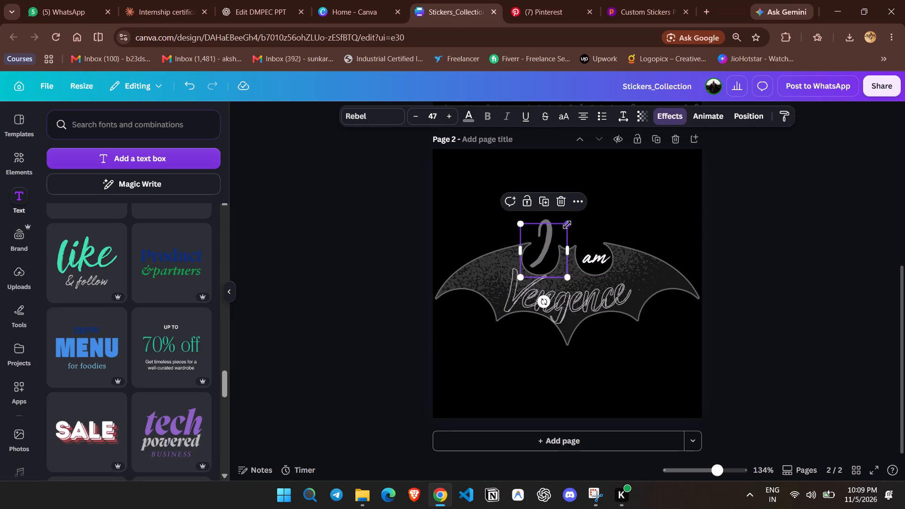
left_click_drag(567, 225, 558, 241)
left_click_drag(545, 254, 551, 255)
left_click(433, 118)
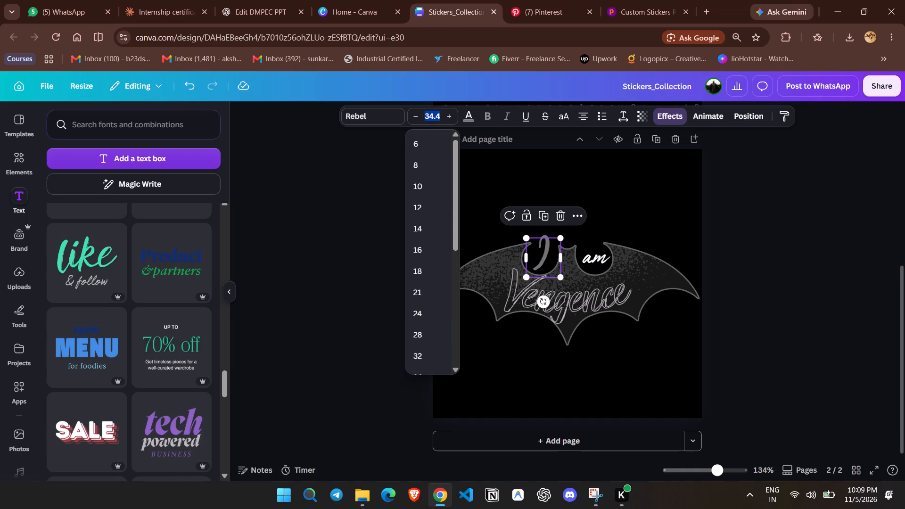
type("34")
key("Return")
double_click(757, 220)
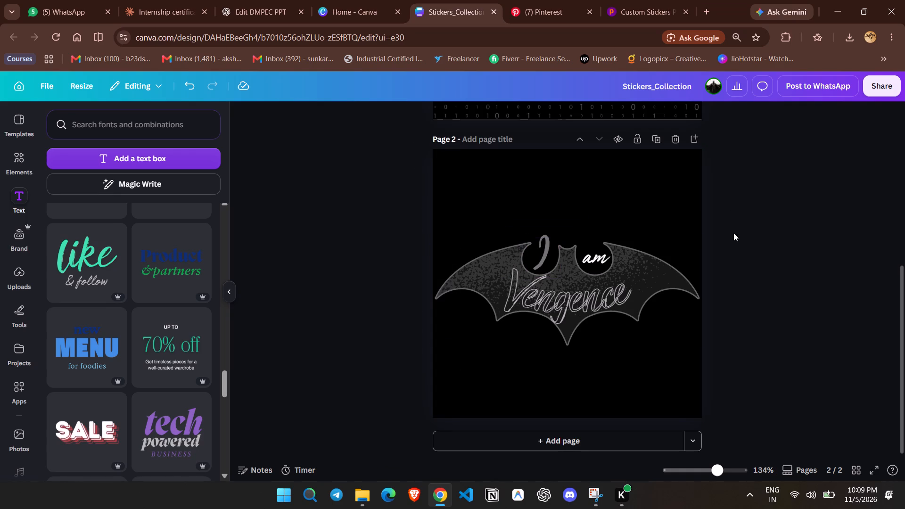
left_click(727, 206)
left_click(734, 233)
Add a third page to the sticker collection.
left_click(541, 437)
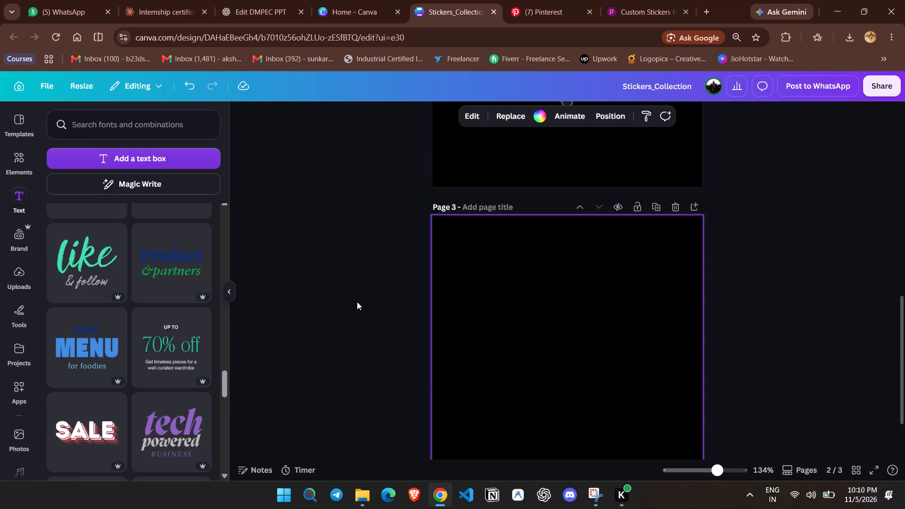
Switch to Pinterest and browse the laptop stickers results for the next sticker idea.
left_click(565, 0)
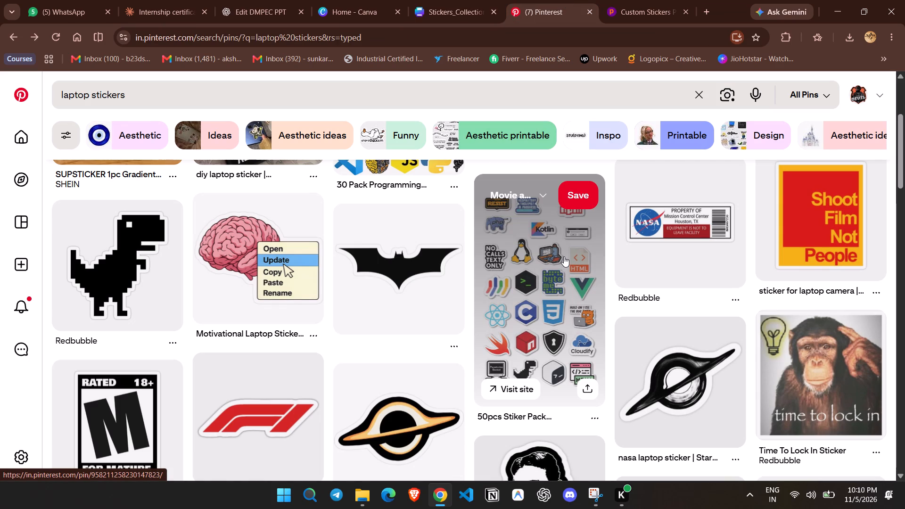
scroll(385, 195, "down", 1)
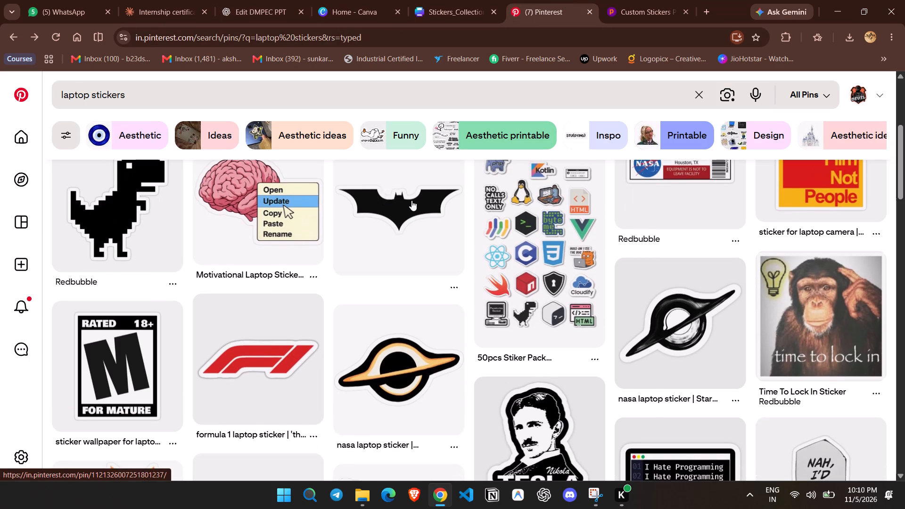
scroll(413, 201, "down", 2)
scroll(465, 308, "down", 2)
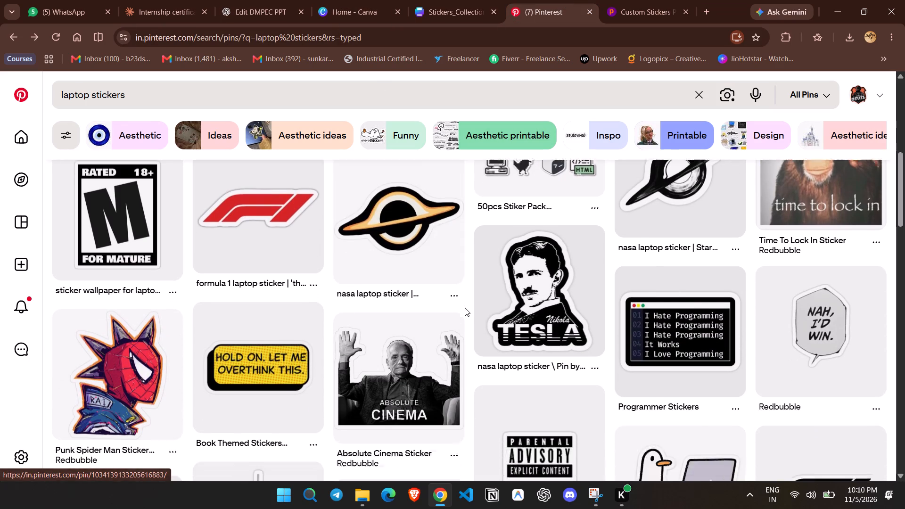
scroll(485, 284, "down", 2)
scroll(489, 285, "up", 1)
scroll(489, 284, "down", 3)
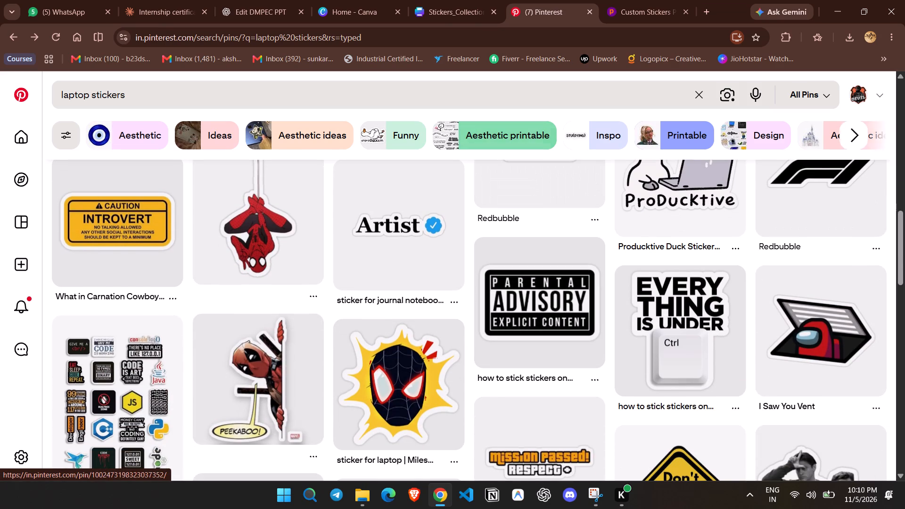
left_click_drag(442, 97, 54, 99)
type("deadpool")
key("Return")
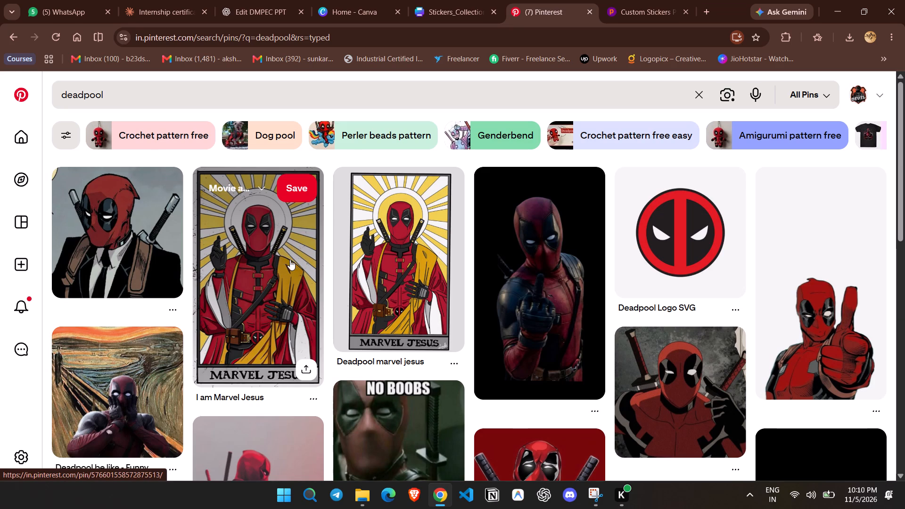
scroll(494, 247, "down", 2)
left_click(829, 196)
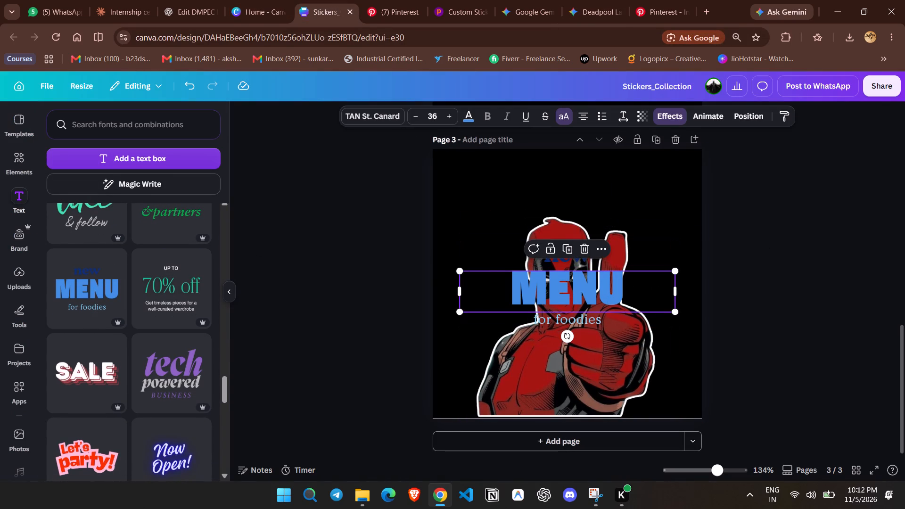
key("ctrl+v")
left_click(748, 223)
Shrink the caption to about size 18.7 and place it over Deadpool's fist, clear of the other two text pieces.
left_click(626, 222)
left_click_drag(612, 196, 616, 246)
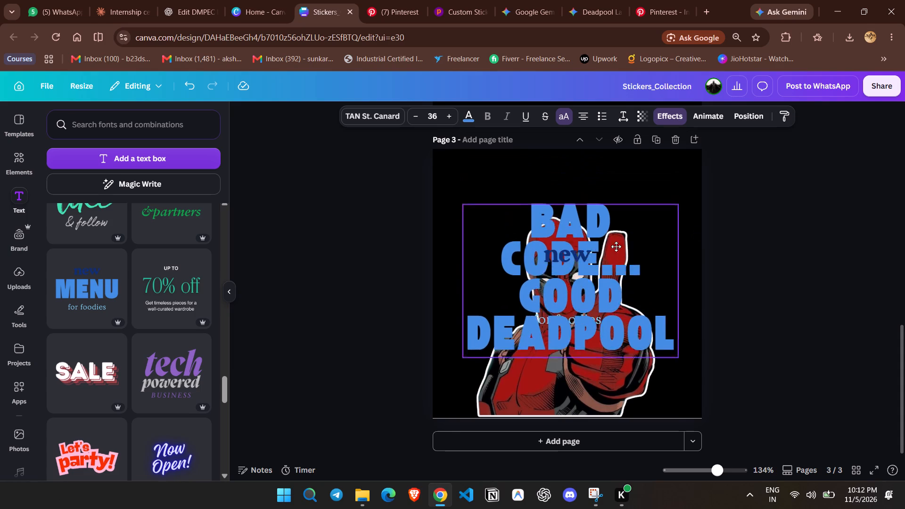
left_click_drag(616, 246, 623, 275)
left_click_drag(469, 235, 564, 320)
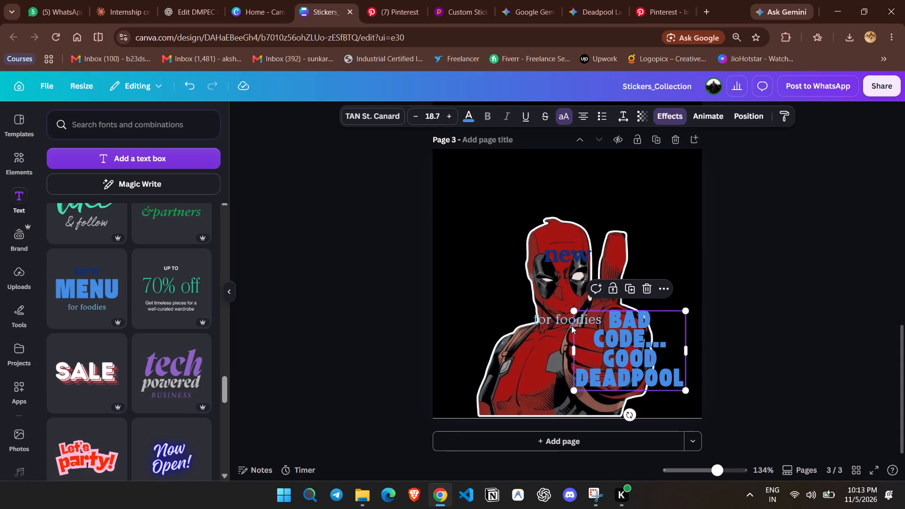
Delete the leftover "for foodies" and "new" texts from the Deadpool page.
left_click(553, 321)
left_click(584, 281)
left_click(581, 261)
left_click(585, 217)
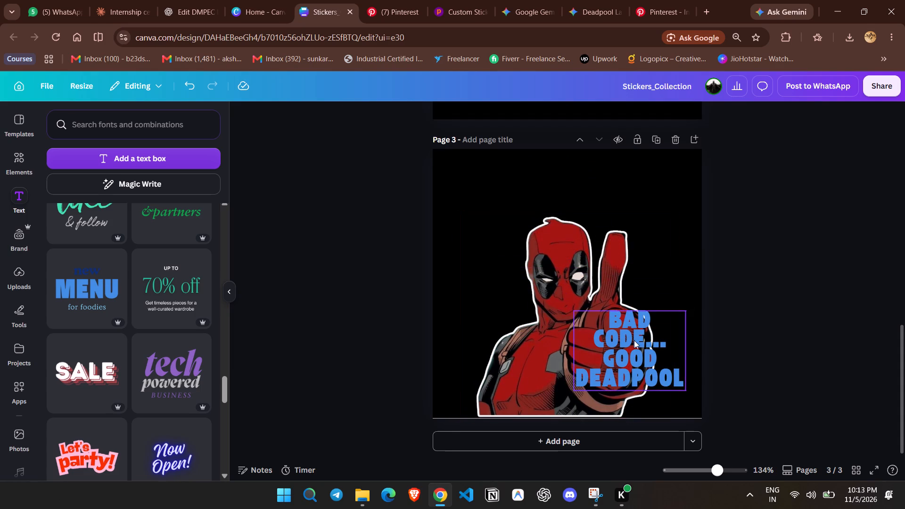
Try the caption on Deadpool's chest, reduce it to about size 13 and place it on his fist.
left_click_drag(634, 340, 554, 361)
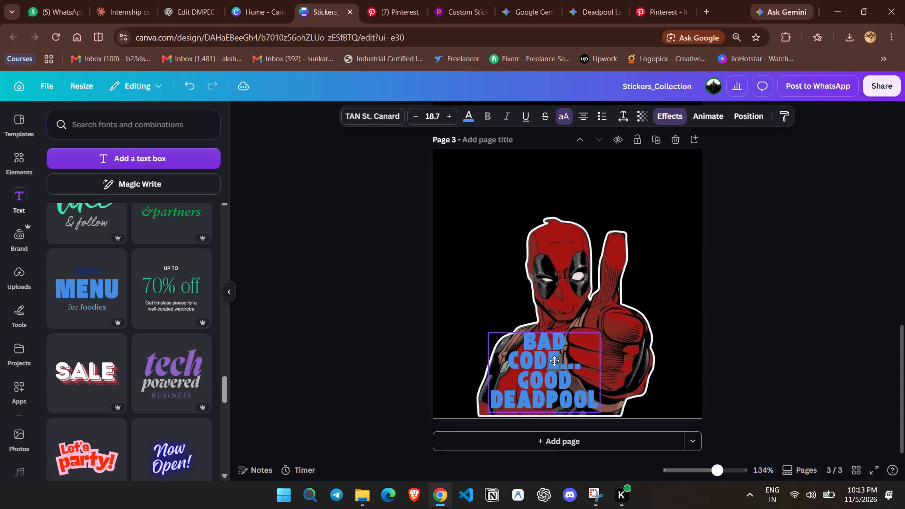
left_click_drag(554, 361, 564, 357)
left_click_drag(617, 327, 626, 323)
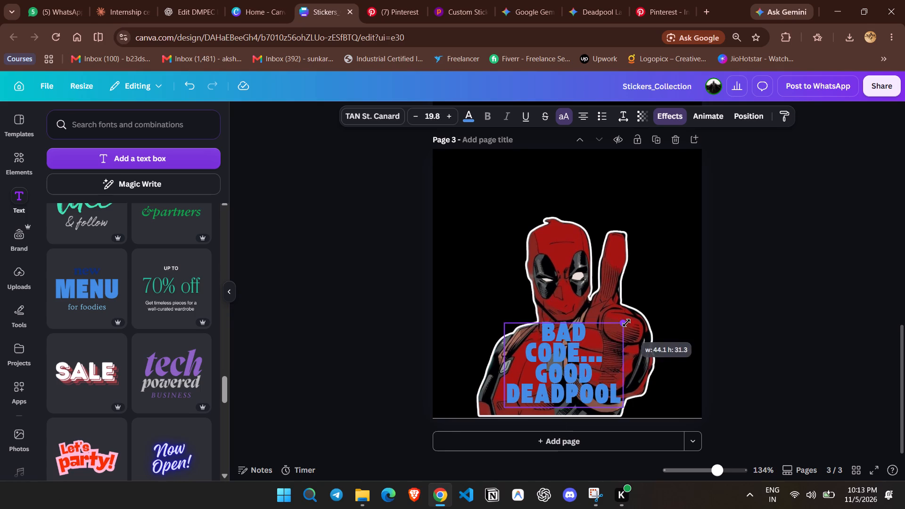
left_click_drag(626, 323, 584, 353)
left_click(535, 387)
left_click_drag(538, 386, 568, 366)
left_click(693, 310)
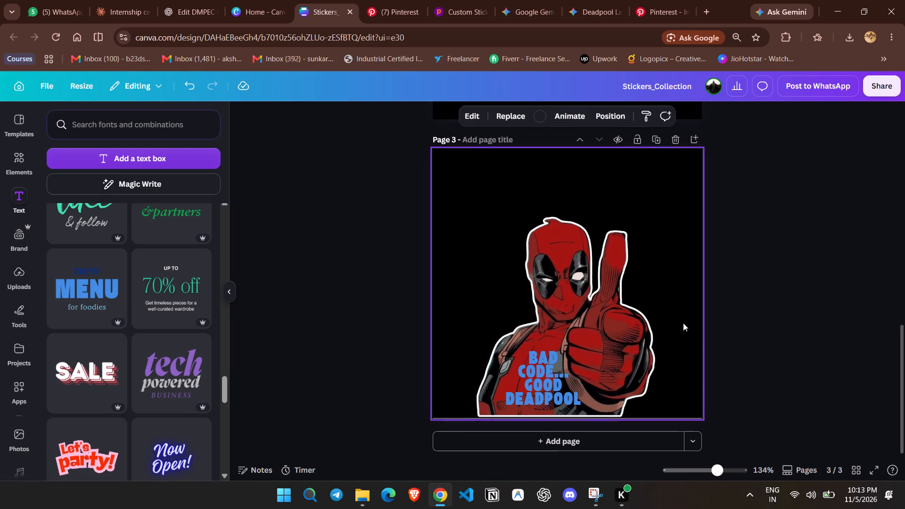
left_click_drag(536, 369, 602, 335)
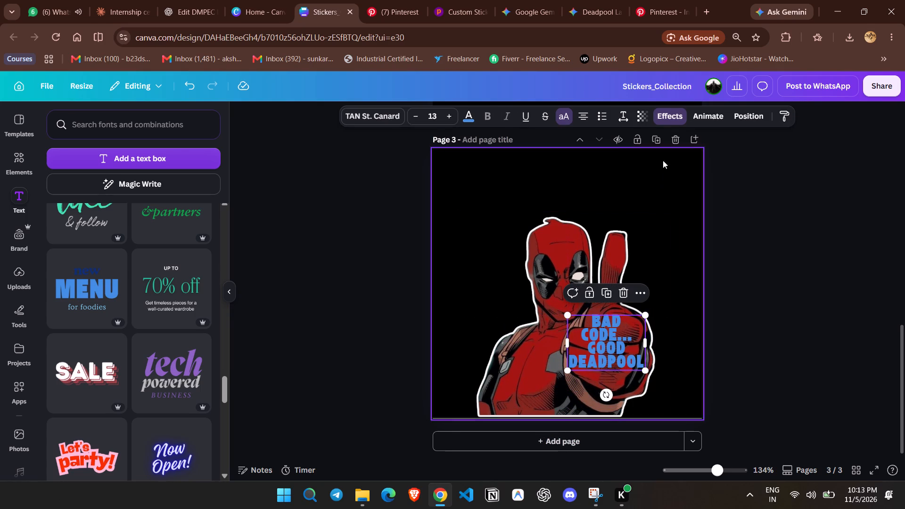
Apply an Outline effect with thickness 50 to the caption and set the effect colour to white #ffffff.
left_click(666, 117)
left_click(82, 254)
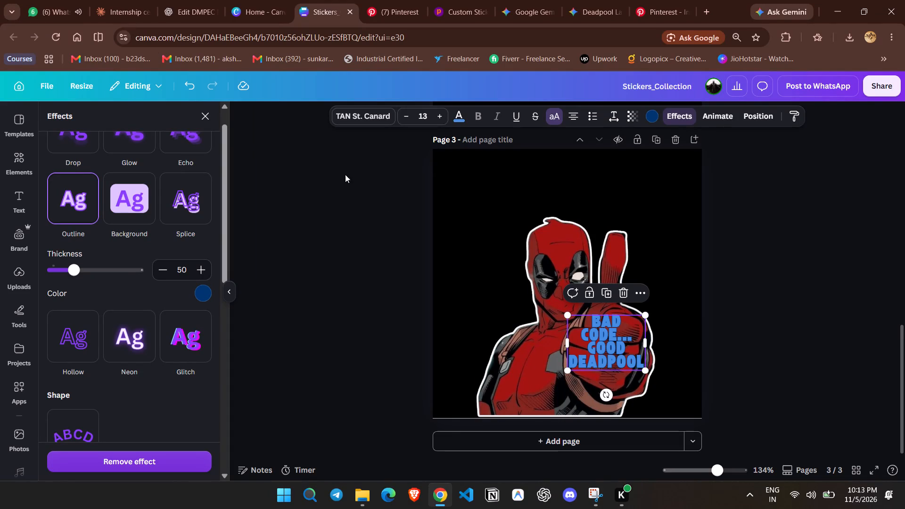
left_click(455, 122)
left_click(654, 113)
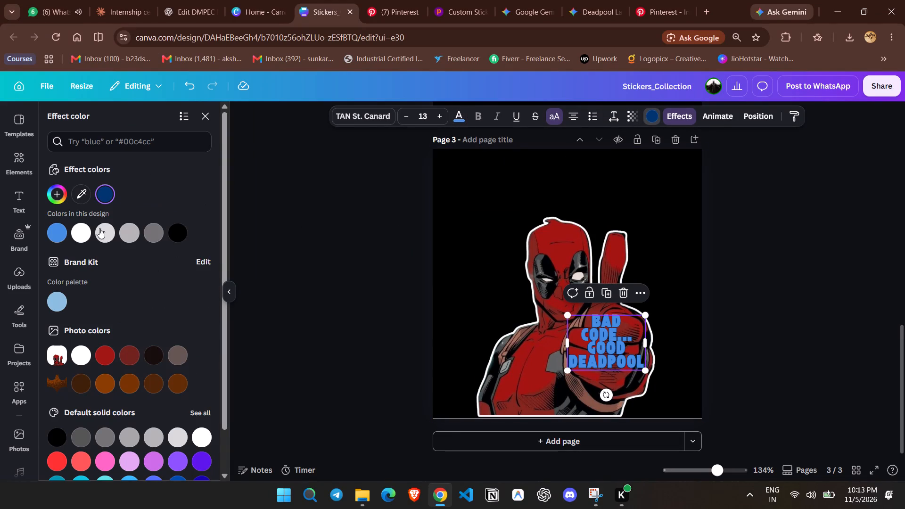
left_click(80, 235)
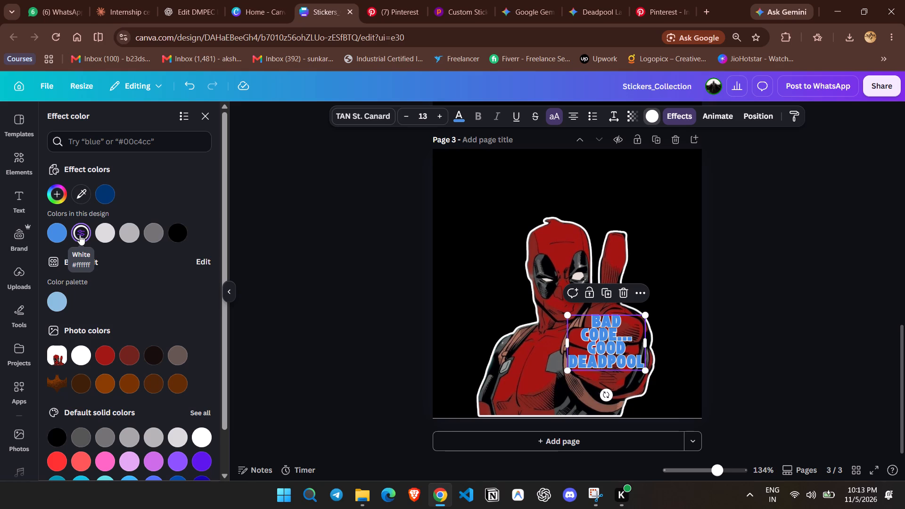
left_click(679, 115)
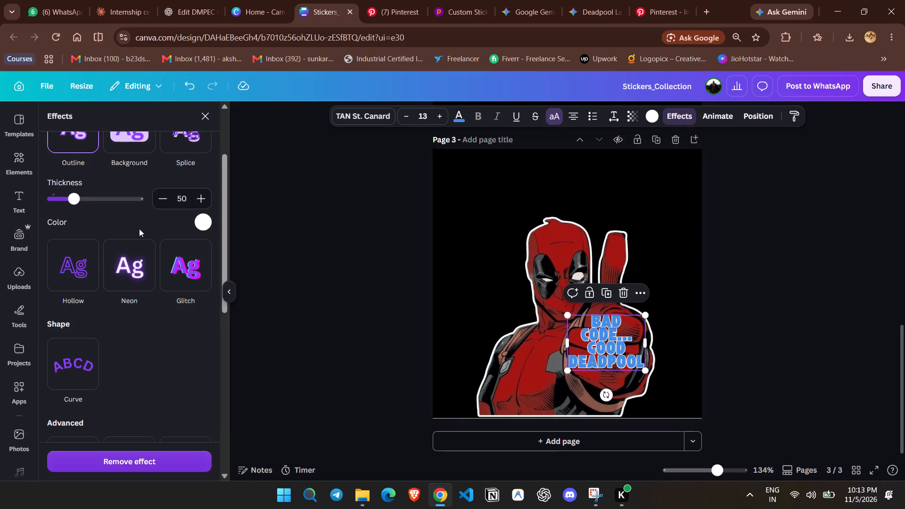
scroll(138, 230, "up", 3)
double_click(296, 287)
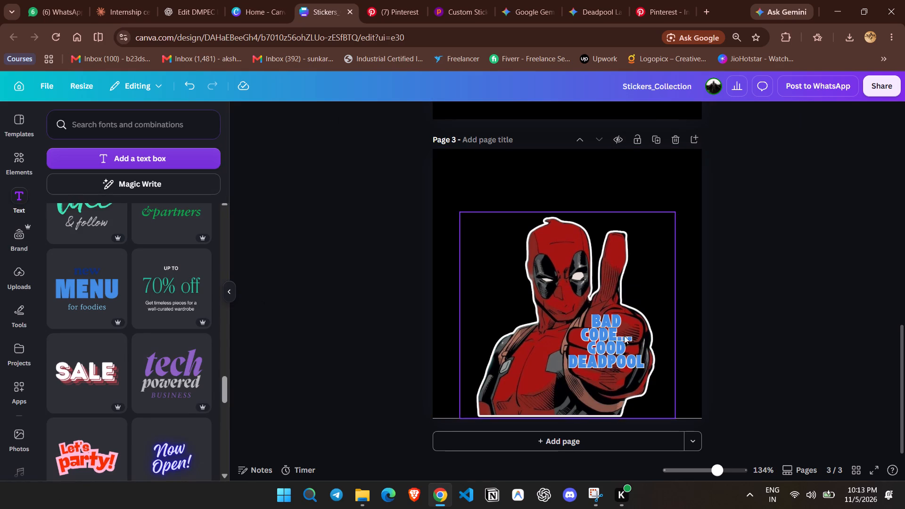
Set the caption's text colour to black #000000.
left_click(620, 336)
left_click(460, 116)
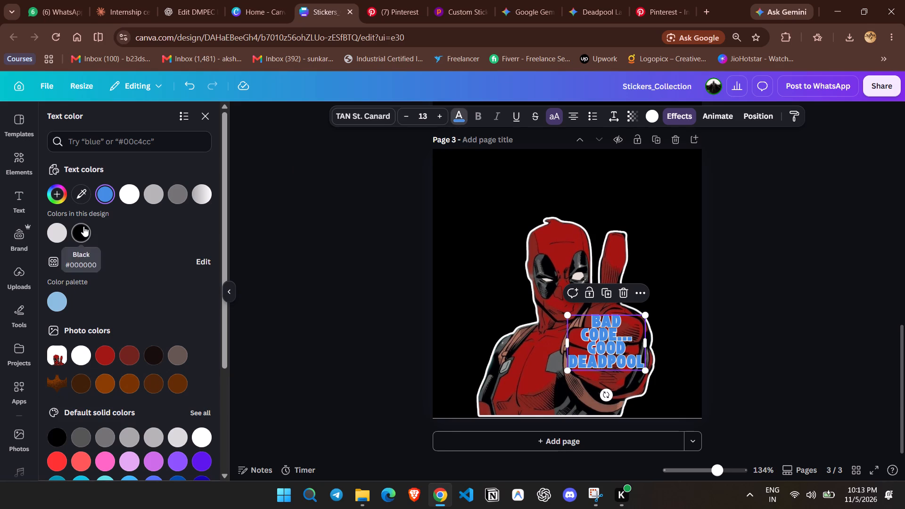
left_click(83, 226)
double_click(810, 275)
Move the caption up from the fist towards the area between Deadpool's face and raised thumb.
left_click_drag(616, 346, 616, 269)
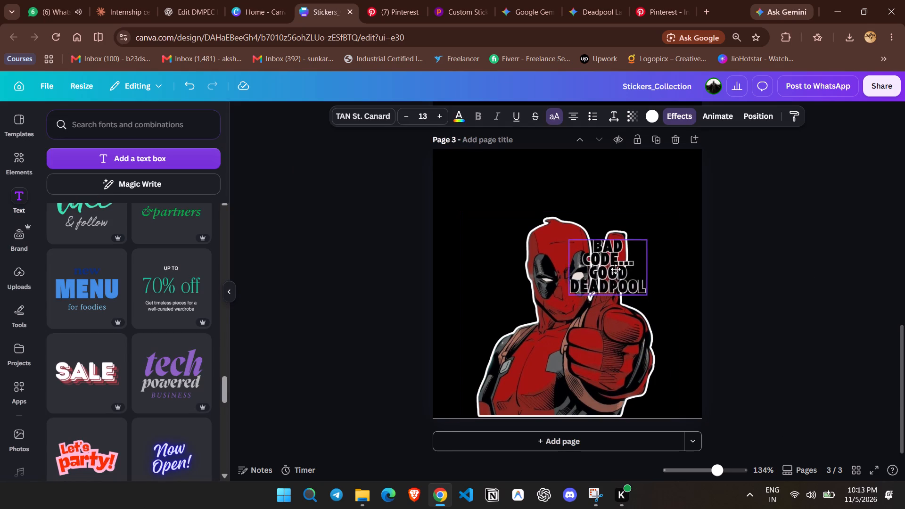
left_click_drag(616, 269, 597, 291)
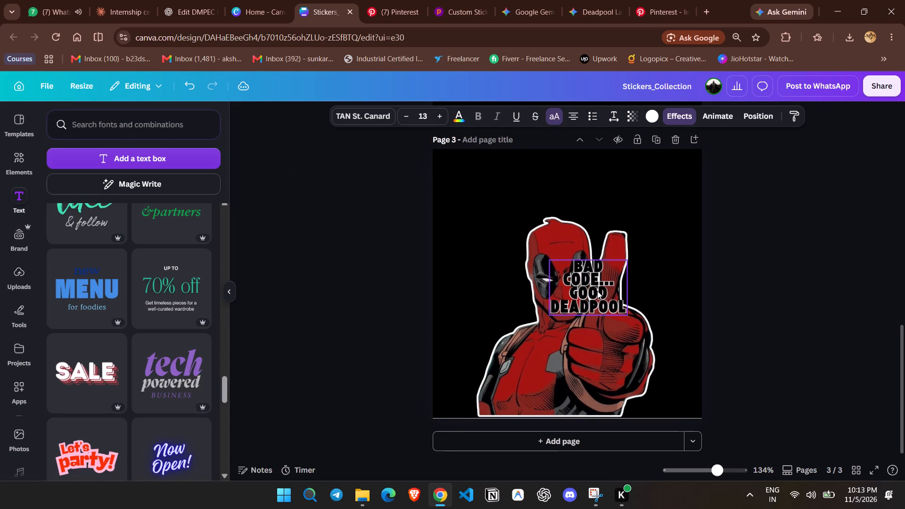
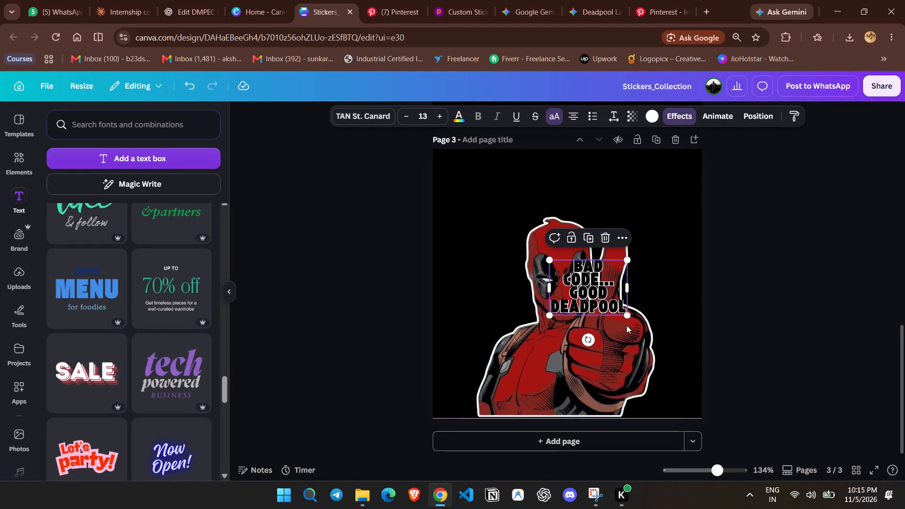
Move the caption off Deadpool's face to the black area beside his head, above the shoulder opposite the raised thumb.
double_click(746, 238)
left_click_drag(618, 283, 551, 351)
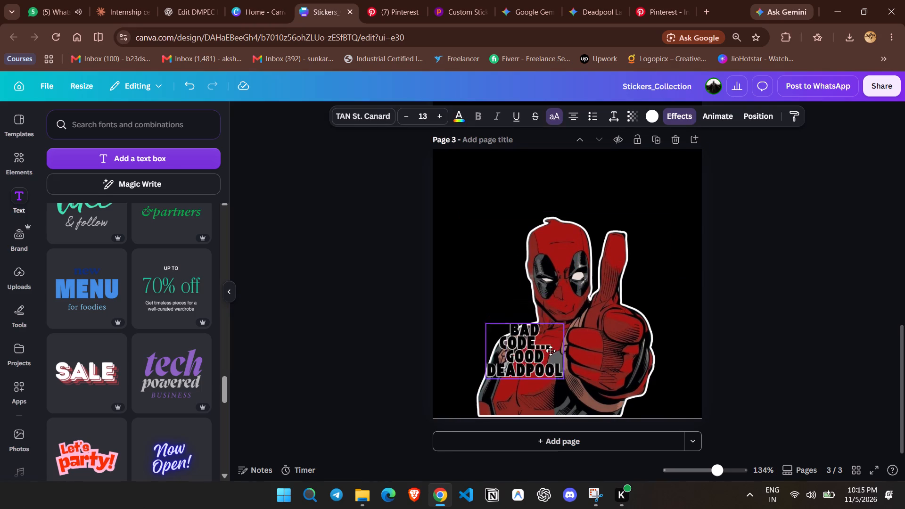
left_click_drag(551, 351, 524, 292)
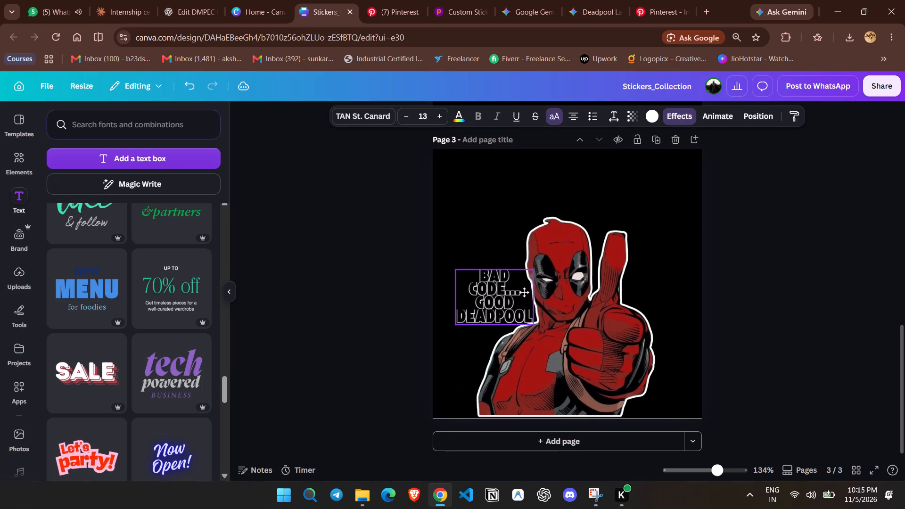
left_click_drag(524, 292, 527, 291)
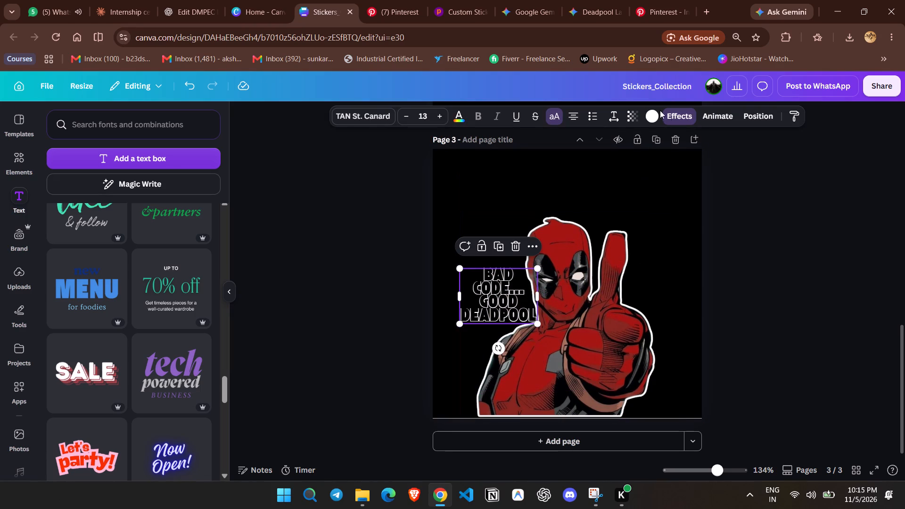
Set the caption's letter spacing to 51 and line spacing to 1.69, keeping the text box anchored at the bottom.
left_click(613, 115)
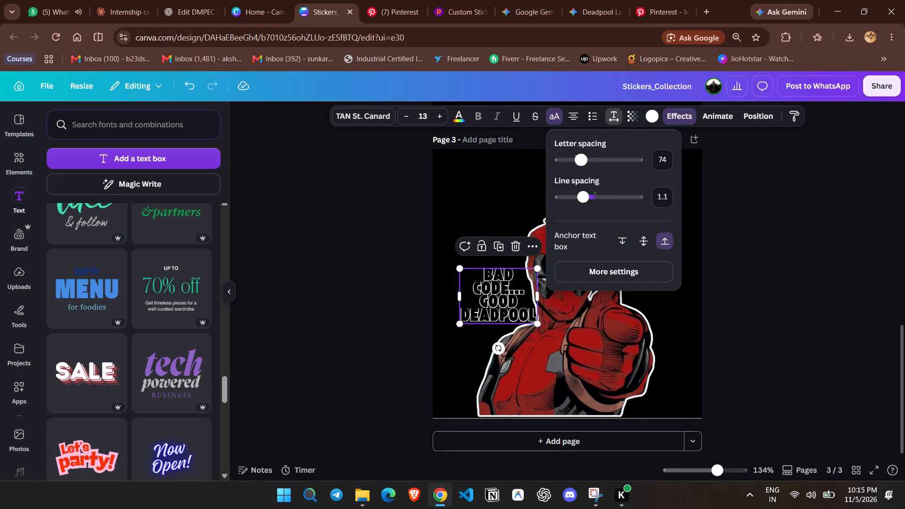
left_click(582, 163)
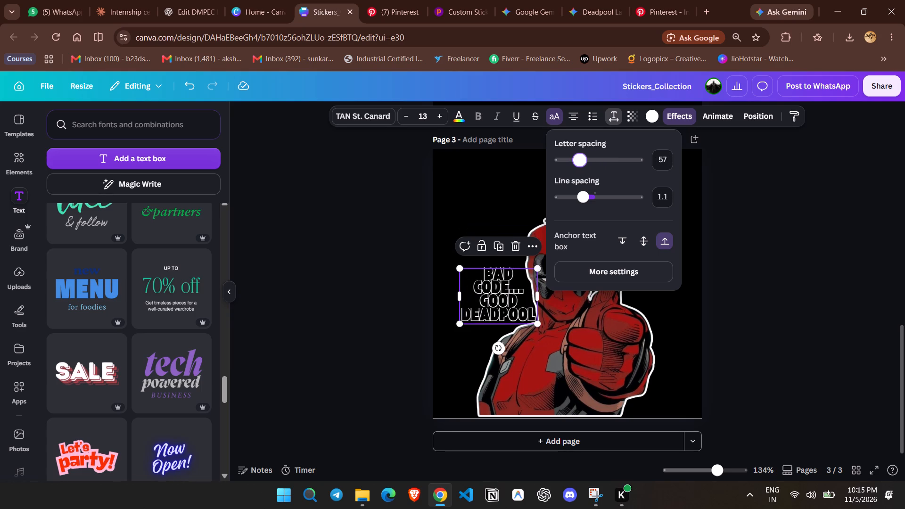
left_click_drag(588, 197, 608, 198)
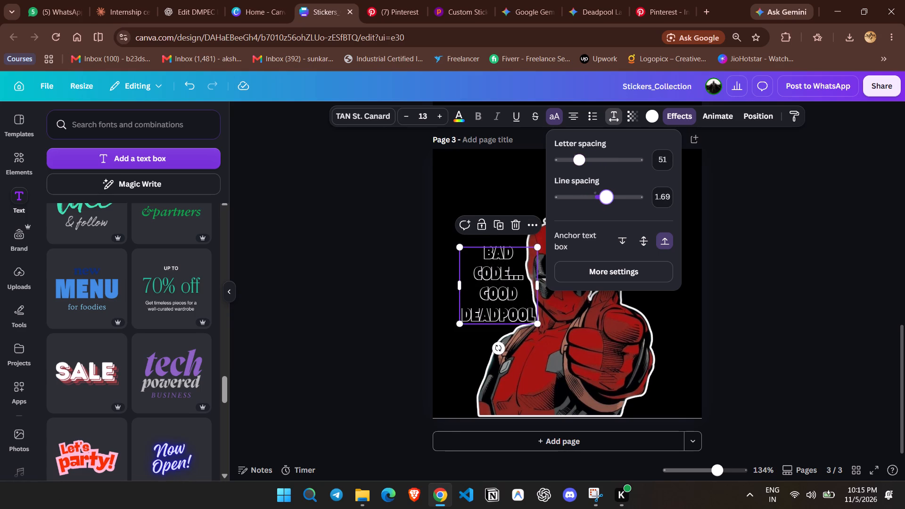
left_click_drag(608, 198, 607, 198)
left_click(639, 241)
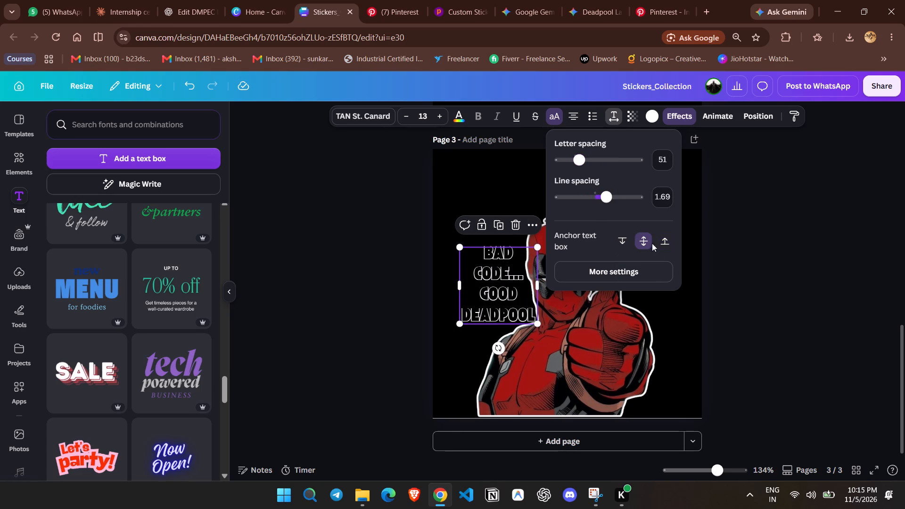
left_click(663, 243)
left_click(612, 275)
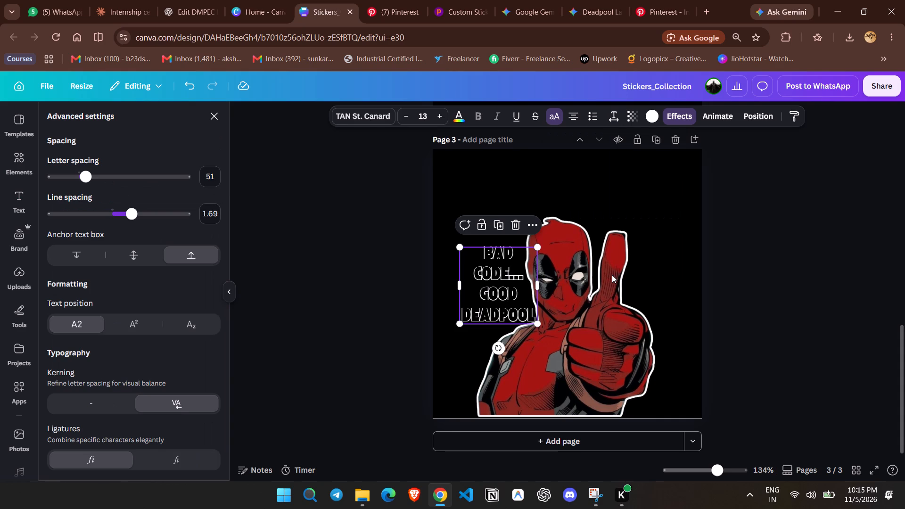
Apply the Curve shape effect to the caption with a downward-bending curve of about -61.
left_click(681, 118)
scroll(164, 311, "down", 1)
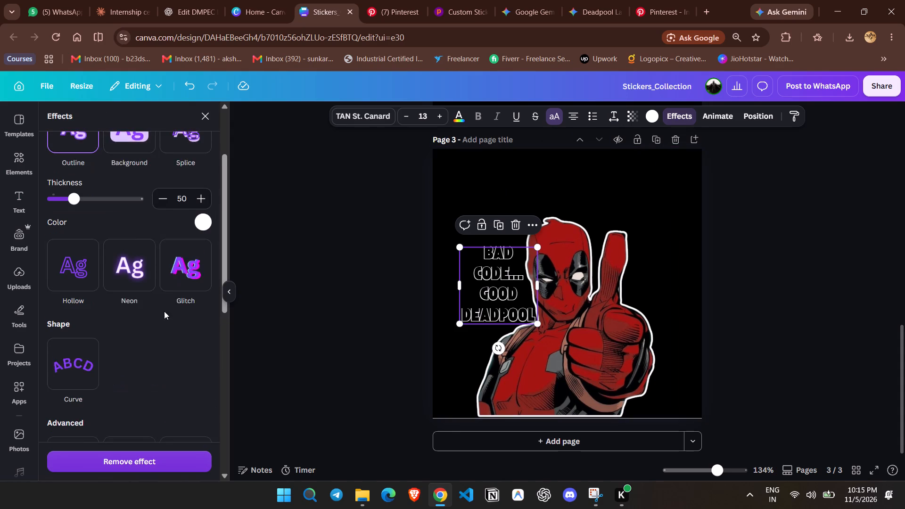
left_click(63, 311)
scroll(128, 295, "down", 3)
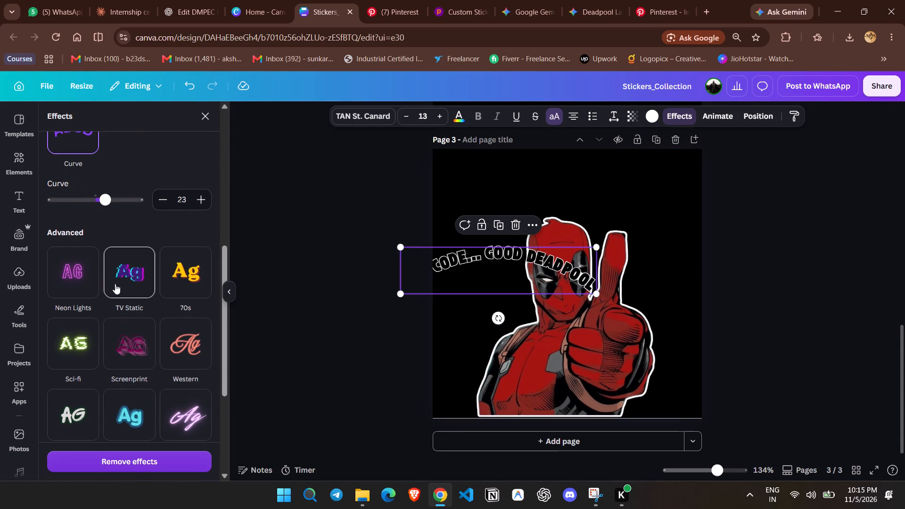
left_click_drag(106, 196, 68, 185)
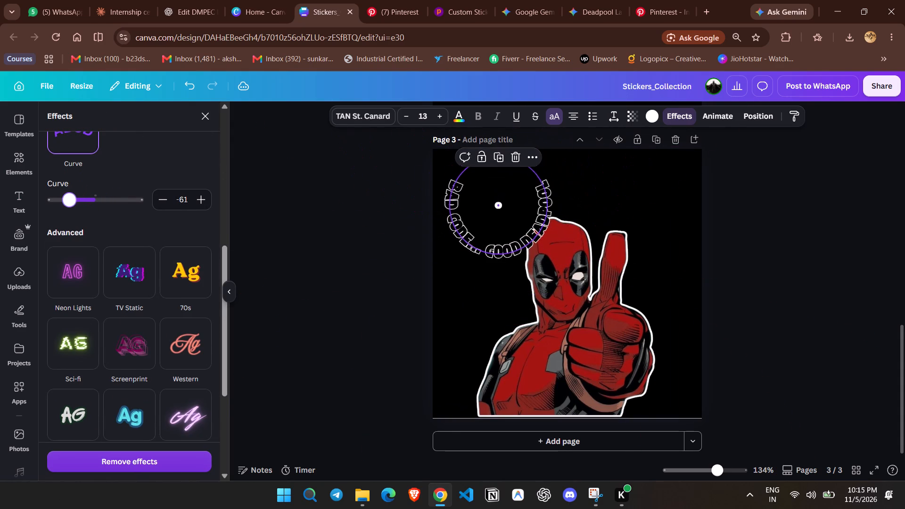
left_click_drag(68, 185, 66, 184)
Move the curved caption so that it wraps around Deadpool's raised thumb.
left_click(747, 208)
left_click_drag(529, 221, 574, 262)
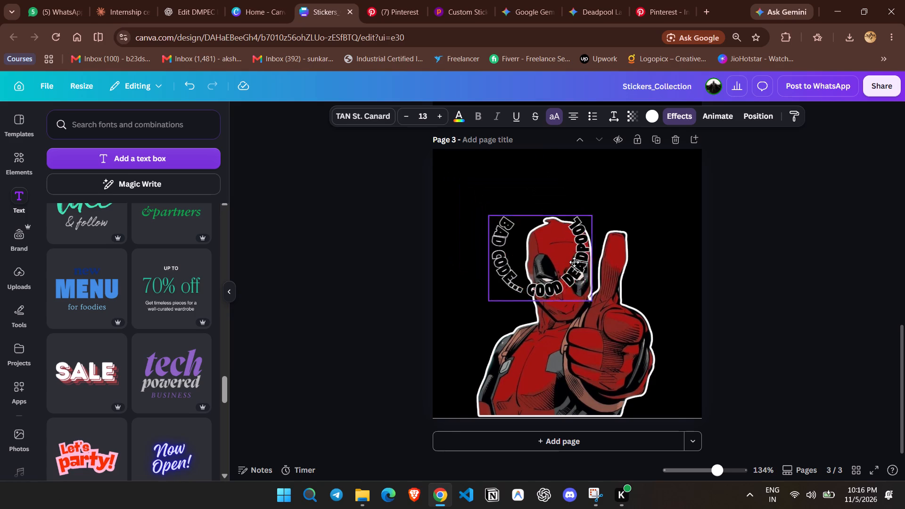
left_click_drag(574, 262, 644, 272)
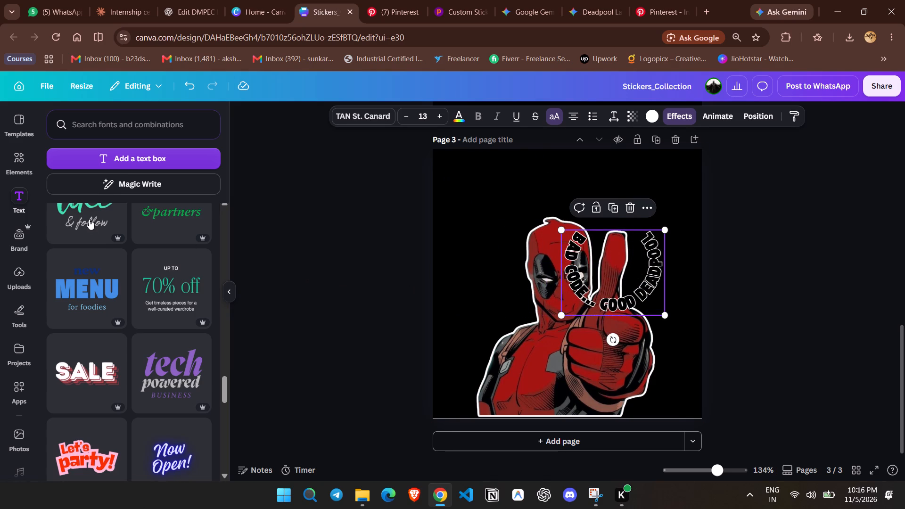
Set the caption's curve to 69 and move it up so it arches over the raised thumb.
left_click(680, 117)
left_click_drag(72, 203, 105, 197)
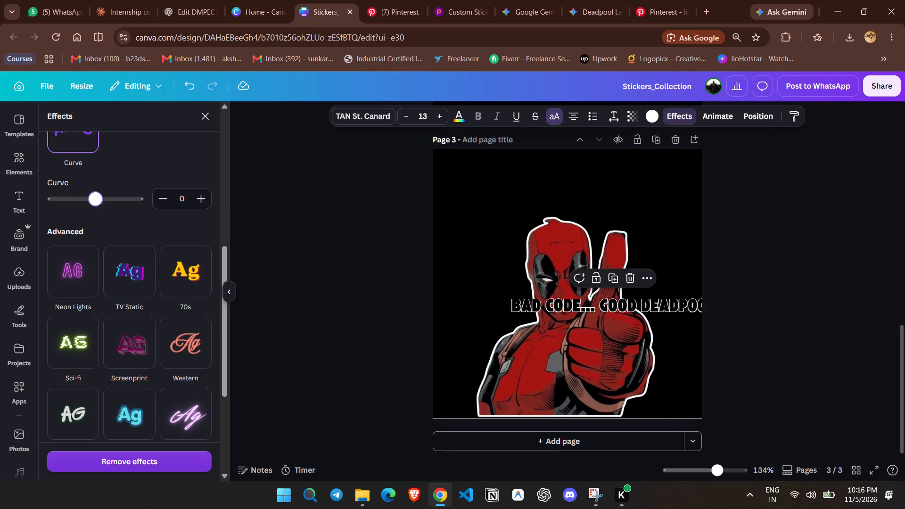
left_click_drag(105, 197, 126, 205)
left_click(688, 300)
left_click_drag(636, 328, 634, 250)
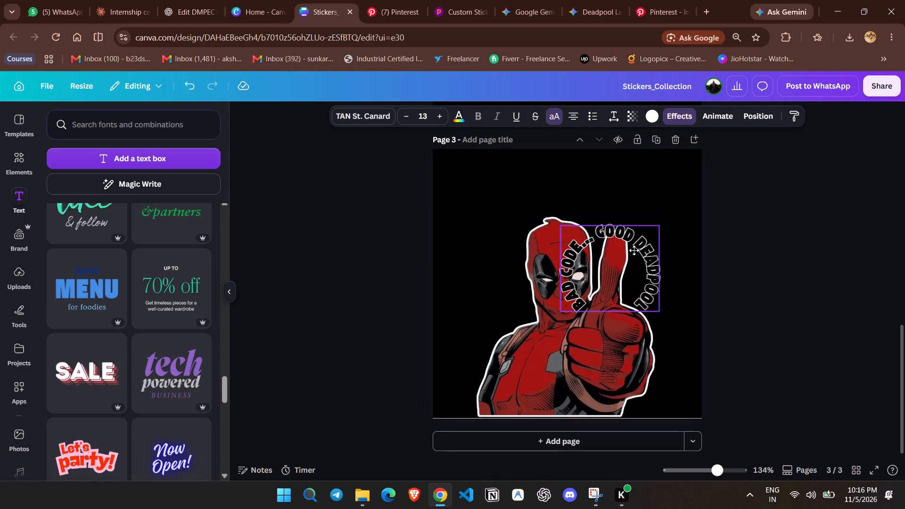
left_click_drag(634, 250, 636, 245)
Rotate the arched caption clockwise so its end reaches down to the base of the raised thumb.
left_click_drag(613, 328, 612, 328)
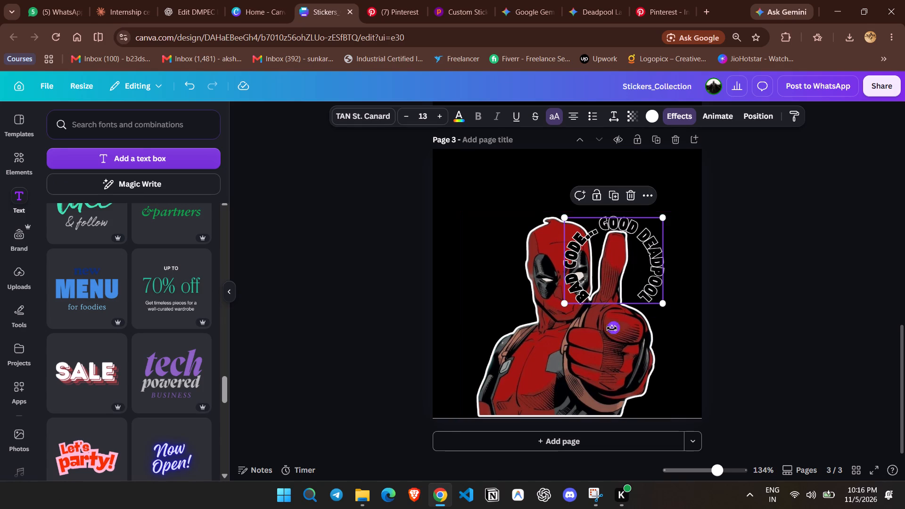
left_click_drag(612, 328, 572, 312)
left_click(578, 259)
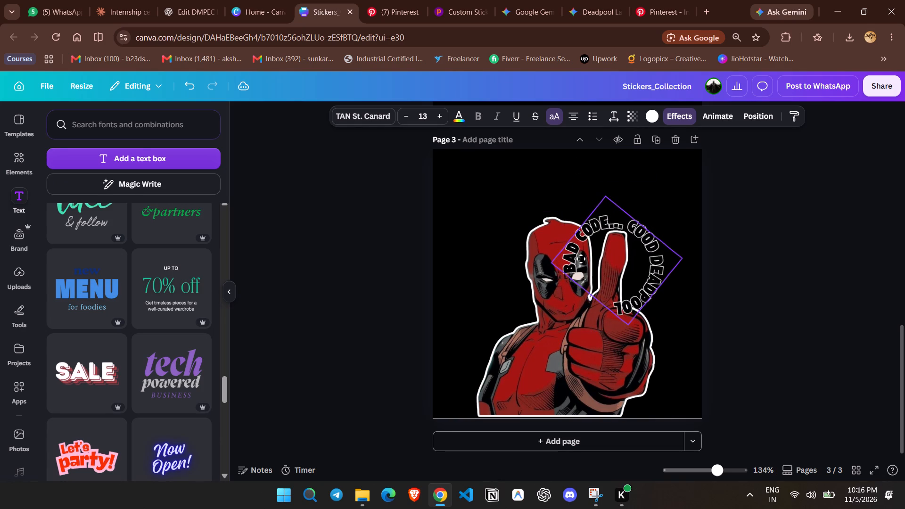
left_click(774, 265)
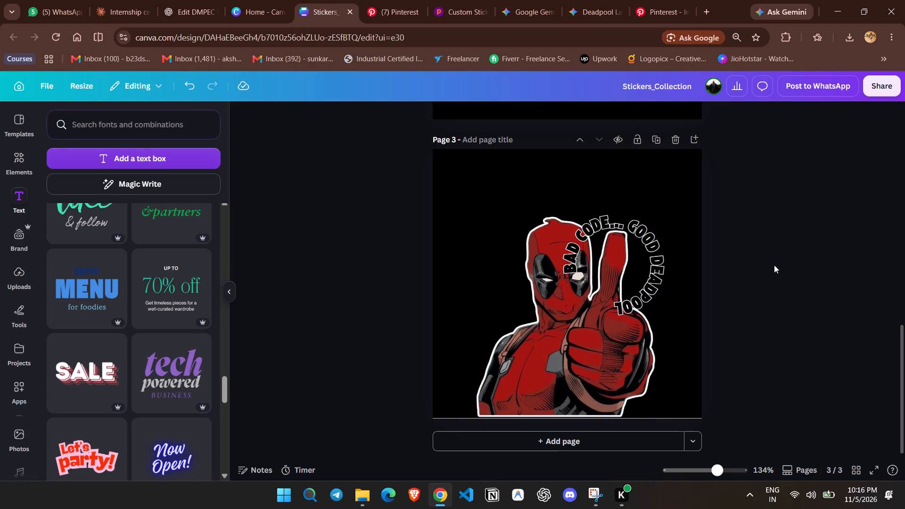
left_click(583, 269)
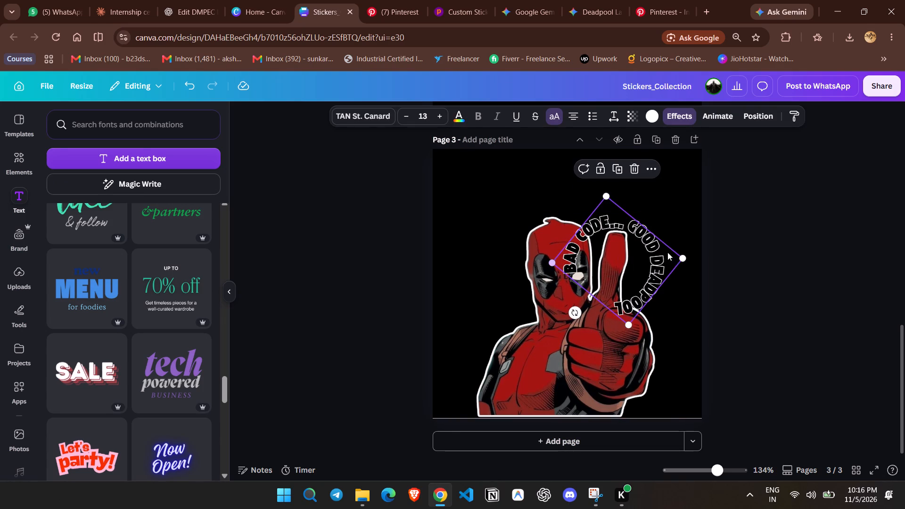
left_click(759, 215)
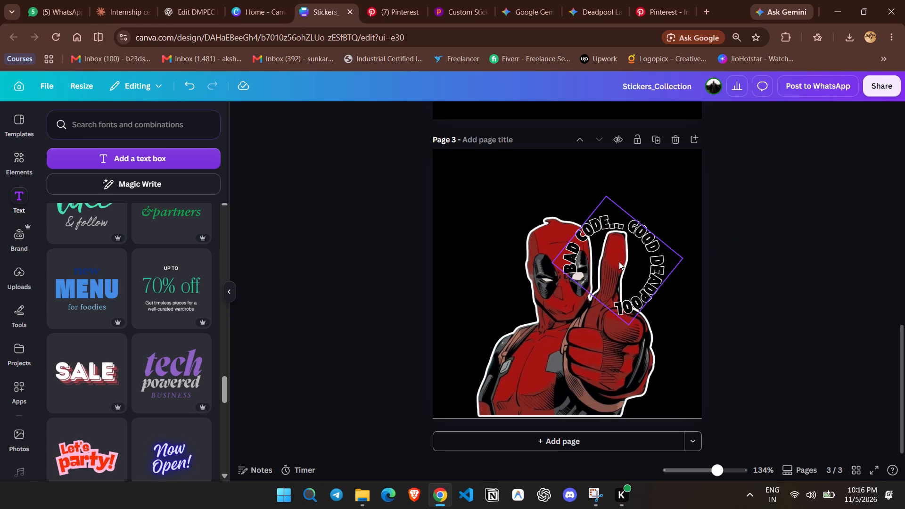
Shrink the curved caption to about size 10.1 and move it back around the raised thumb.
left_click(602, 267)
left_click_drag(550, 263, 577, 258)
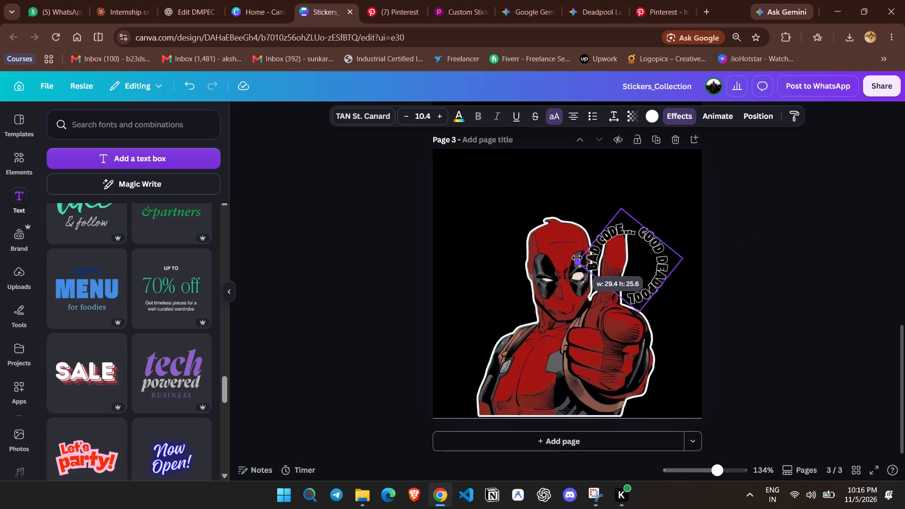
left_click_drag(577, 258, 579, 258)
left_click_drag(638, 267, 622, 259)
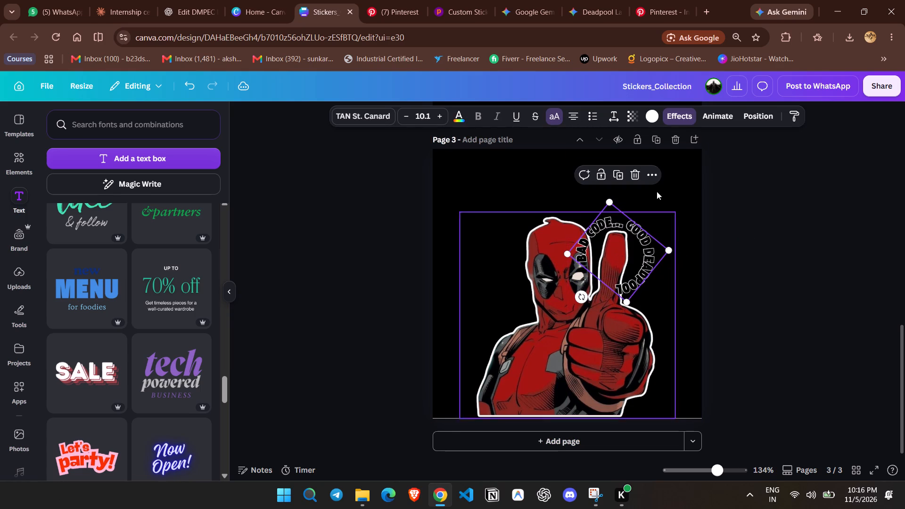
Open the text effect settings for the curved caption.
left_click(676, 116)
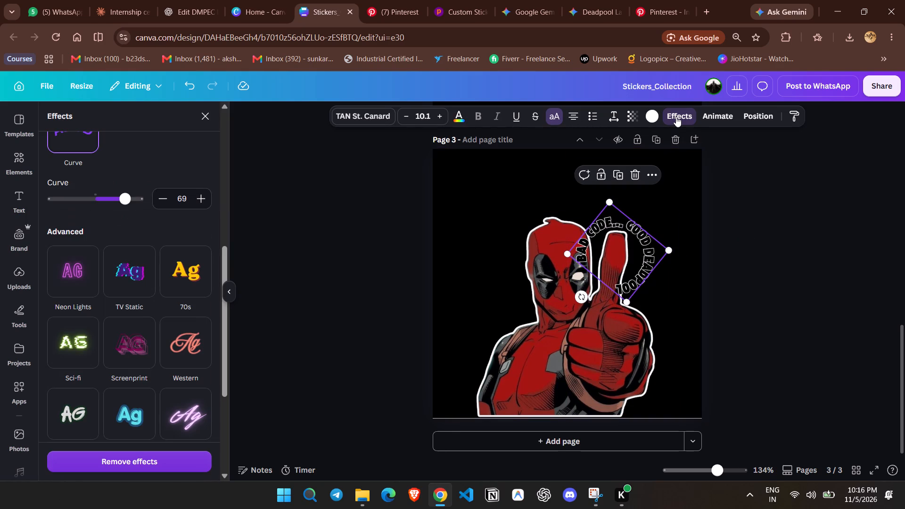
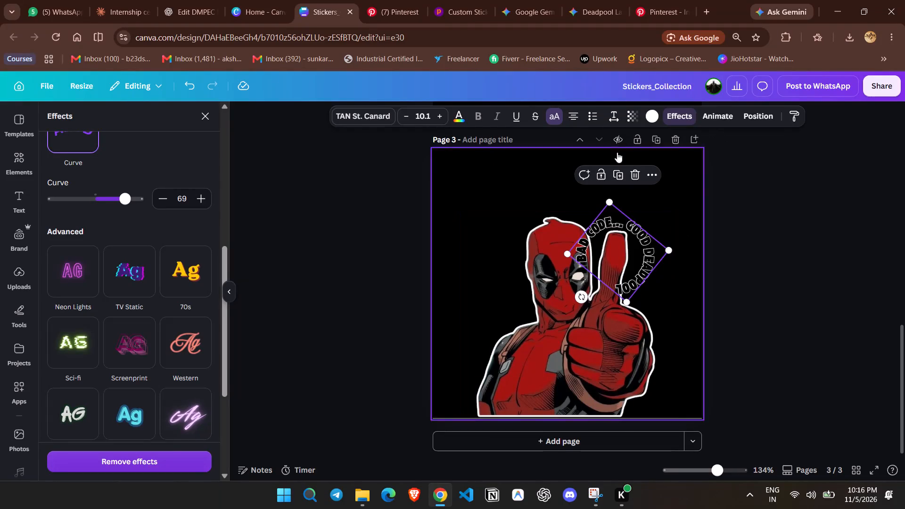
Reduce the curve of the "Bad code... Good Deadpool" caption to 55 so its arc opens wider around the thumb.
left_click(678, 109)
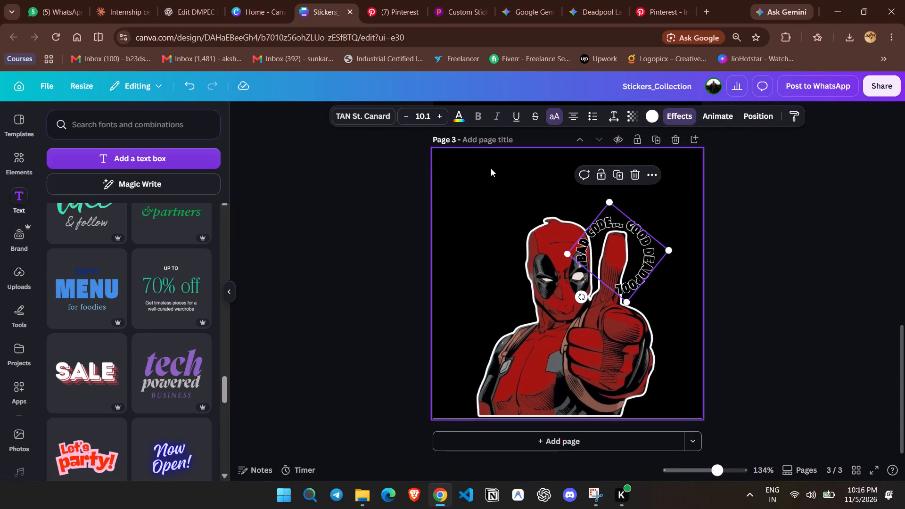
left_click(660, 111)
left_click(674, 115)
left_click_drag(124, 197, 123, 197)
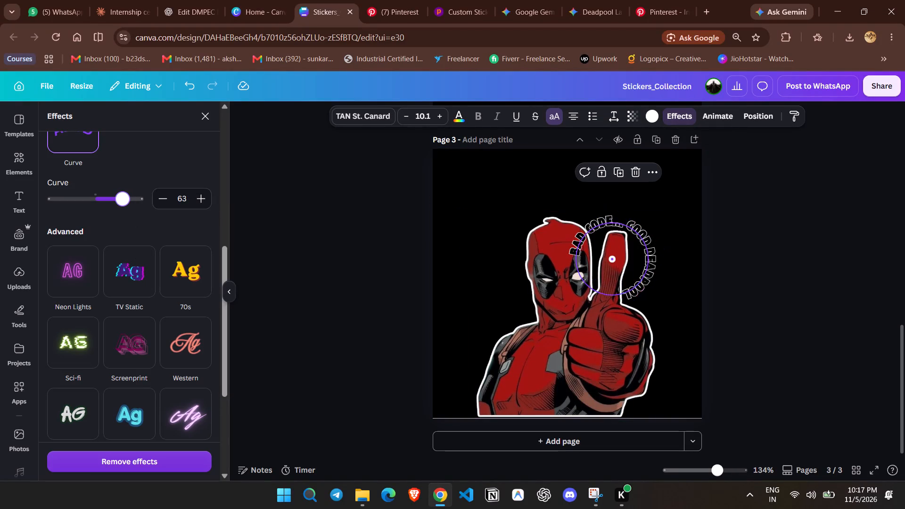
left_click_drag(123, 197, 122, 197)
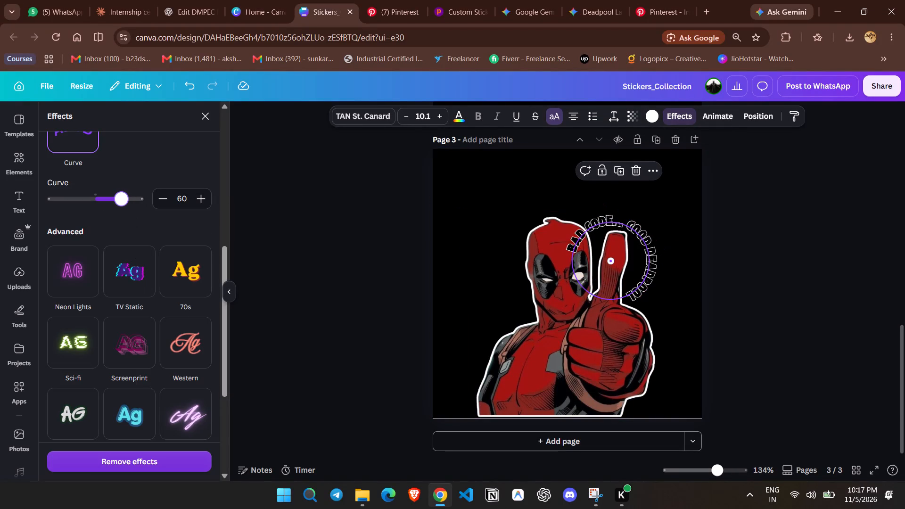
left_click_drag(122, 197, 120, 197)
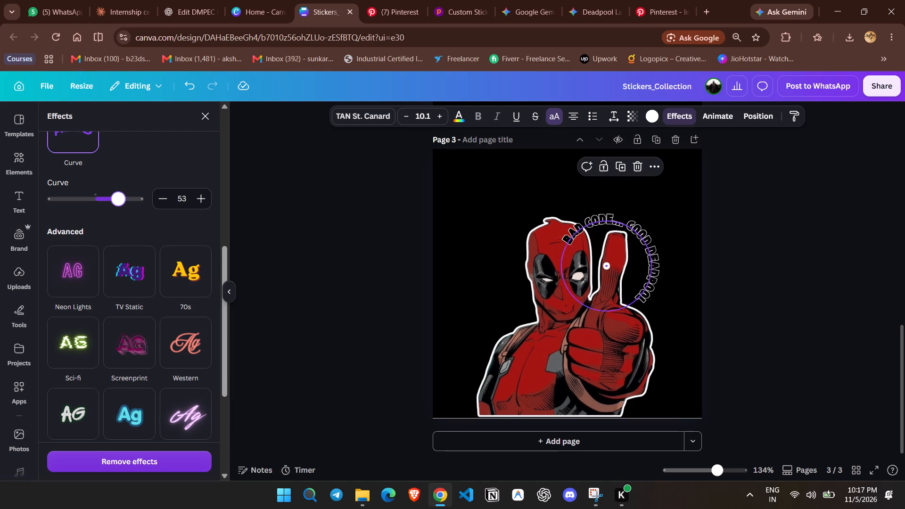
left_click_drag(120, 197, 120, 197)
left_click(167, 202)
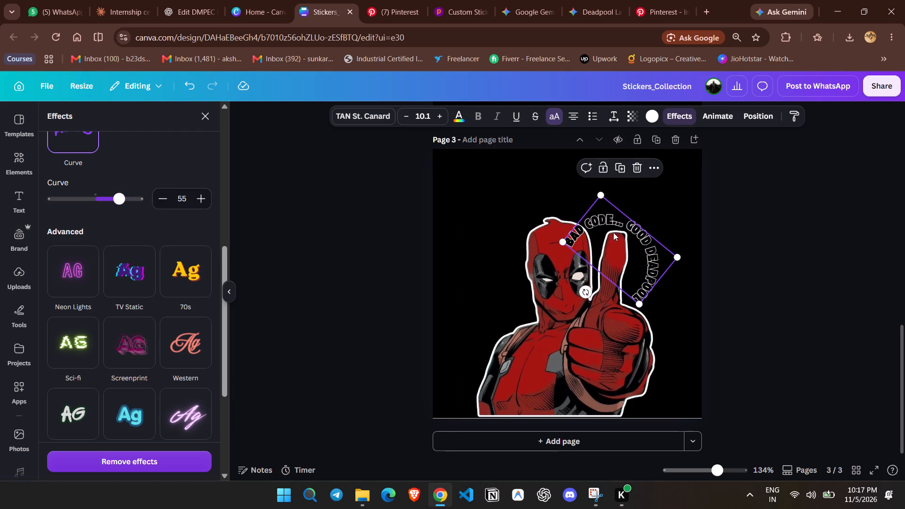
Nudge the curved caption slightly outward, away from Deadpool's thumb, keeping the Deadpool image in its original place.
double_click(752, 241)
left_click(669, 246)
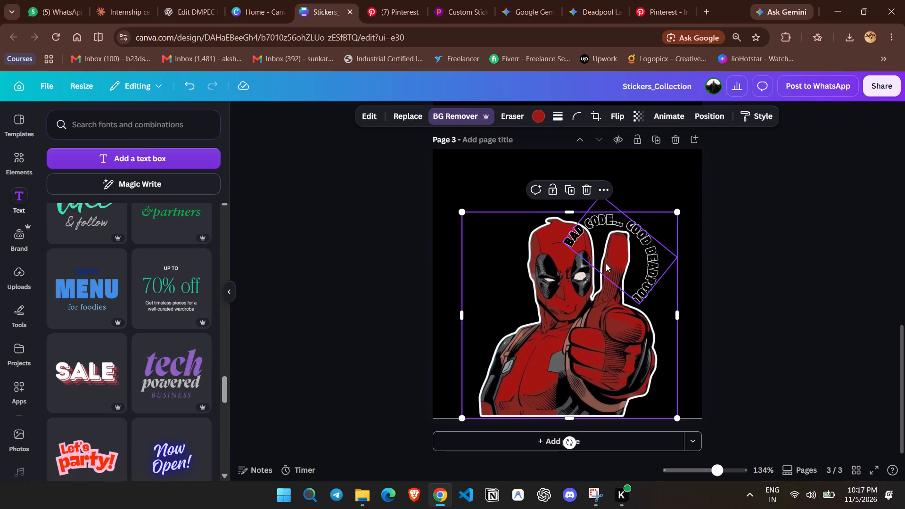
key("ctrl+z")
left_click(742, 271)
left_click(658, 249)
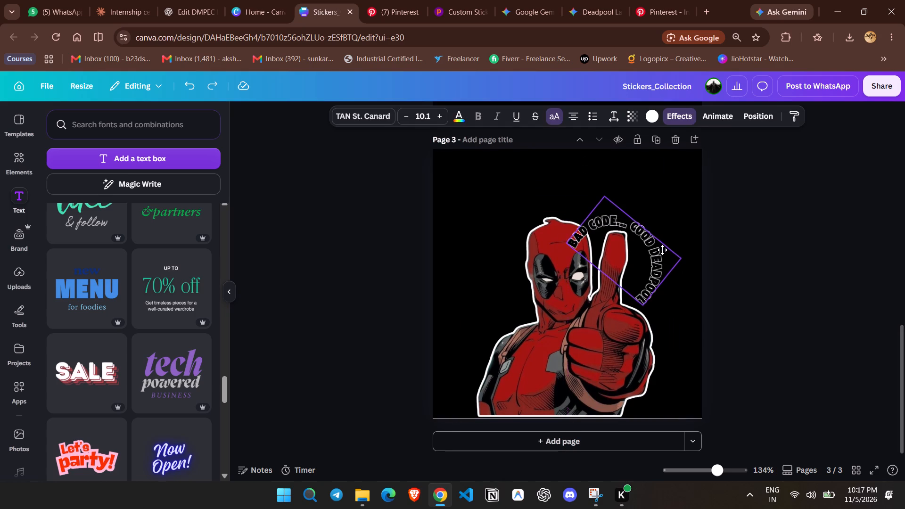
left_click(755, 206)
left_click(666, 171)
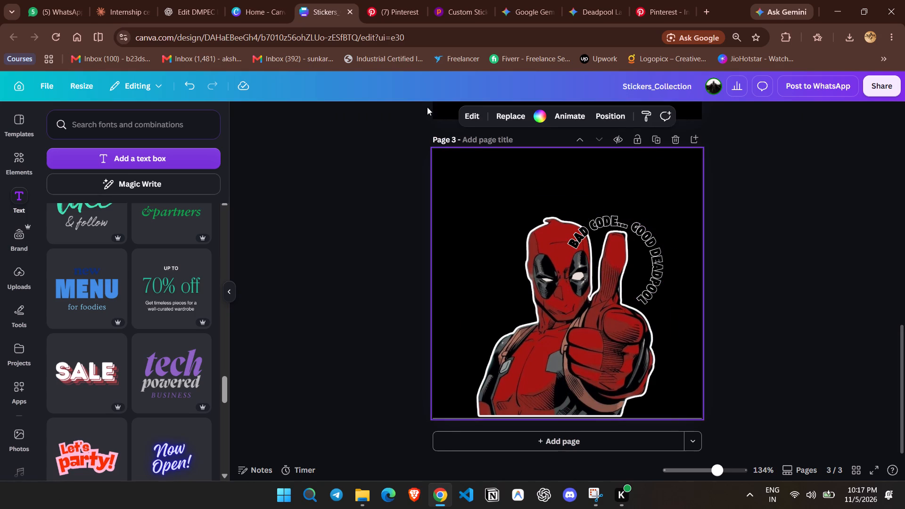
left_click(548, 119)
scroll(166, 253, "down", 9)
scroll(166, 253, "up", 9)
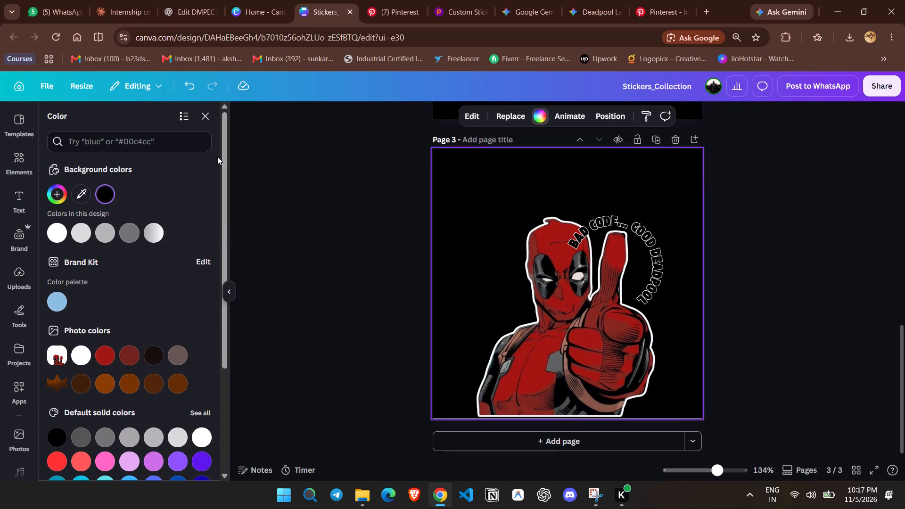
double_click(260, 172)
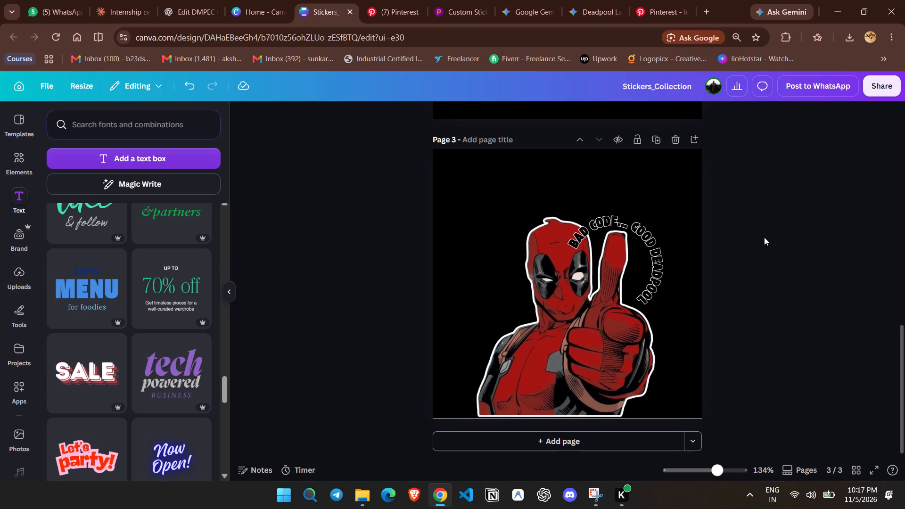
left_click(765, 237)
Add a new page after the Deadpool sticker on page 3.
left_click(625, 437)
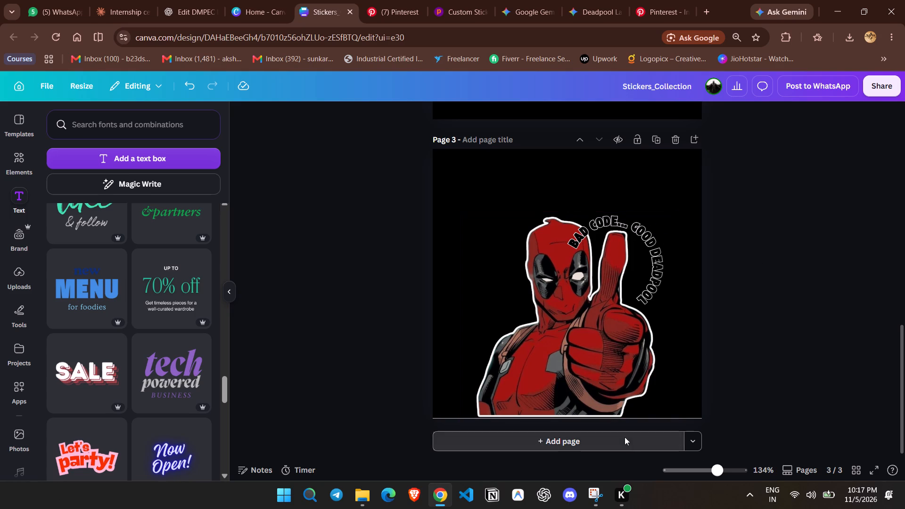
Switch to Pinterest and search for "f1 logo".
left_click(394, 0)
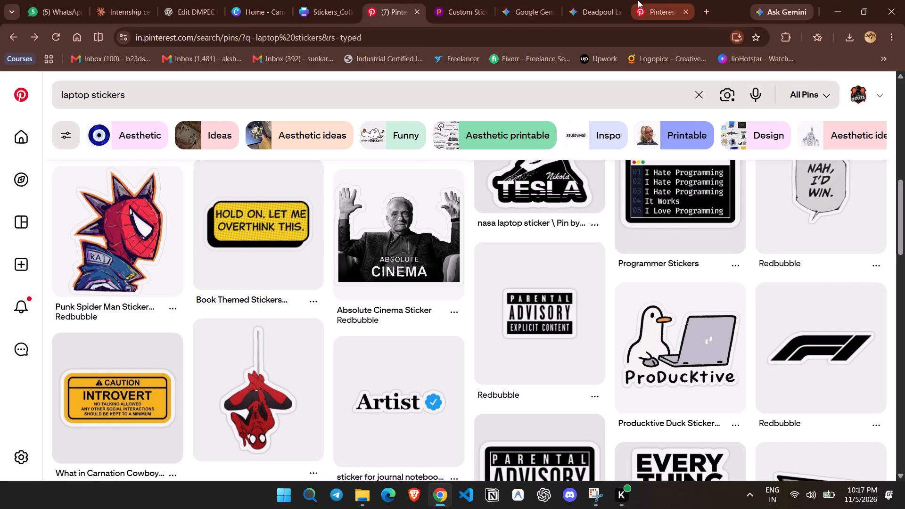
left_click(644, 0)
left_click(296, 95)
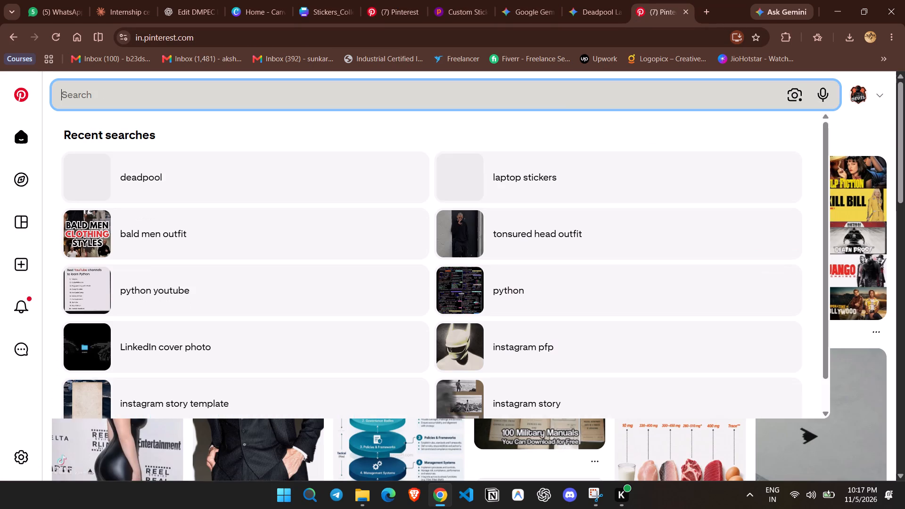
type("f1")
key("space")
type("logo")
key("Return")
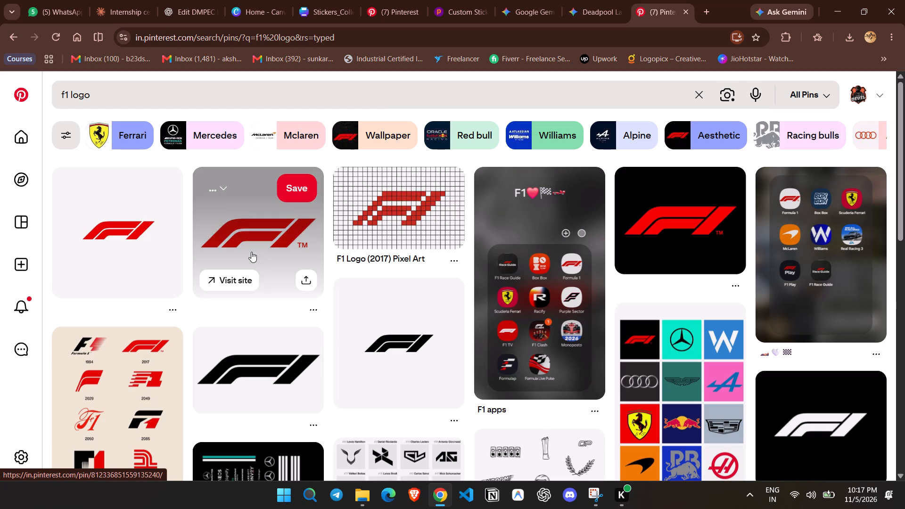
Switch to the Printo stickers page, browse the sticker types and open the Custom Shape Stickers product.
left_click(492, 0)
scroll(428, 289, "up", 1)
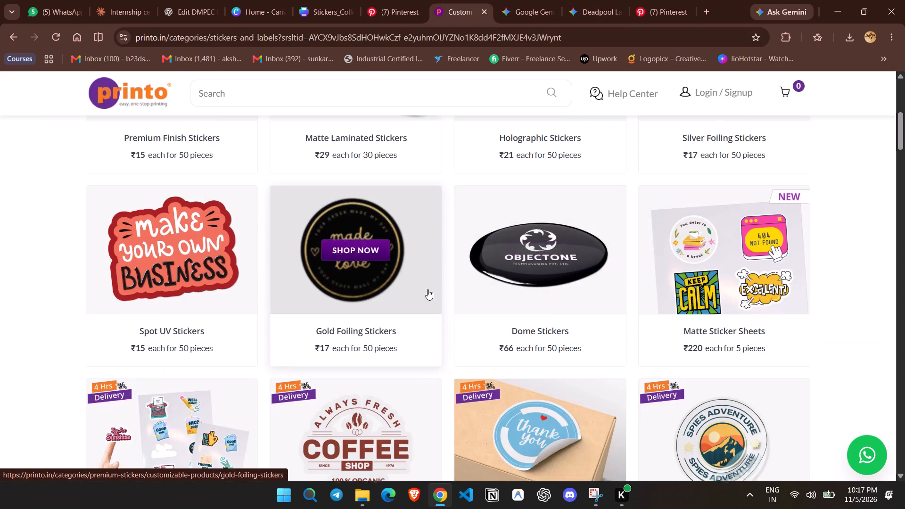
scroll(421, 301, "down", 3)
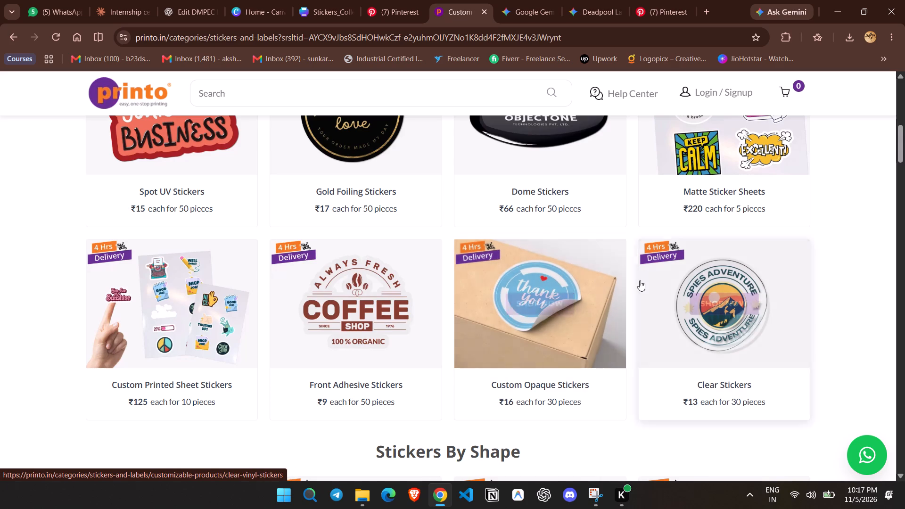
scroll(633, 292, "down", 2)
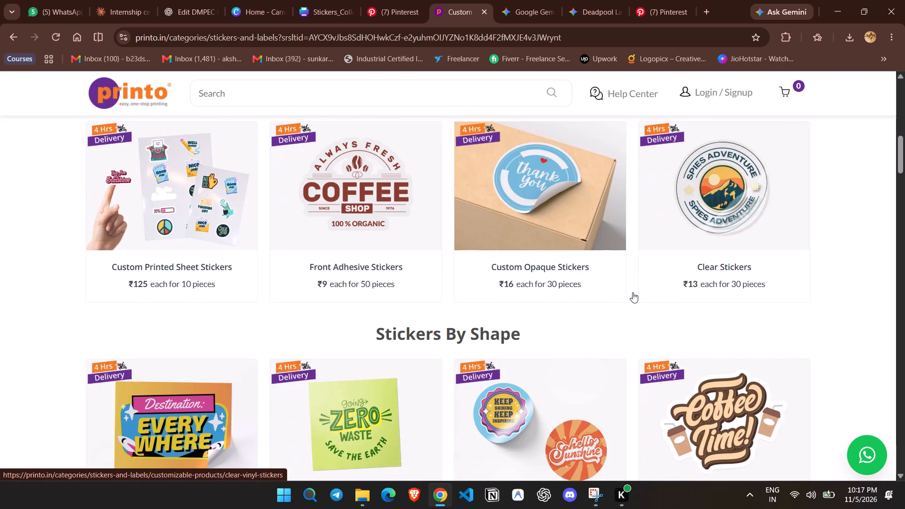
scroll(628, 296, "up", 1)
scroll(628, 296, "down", 4)
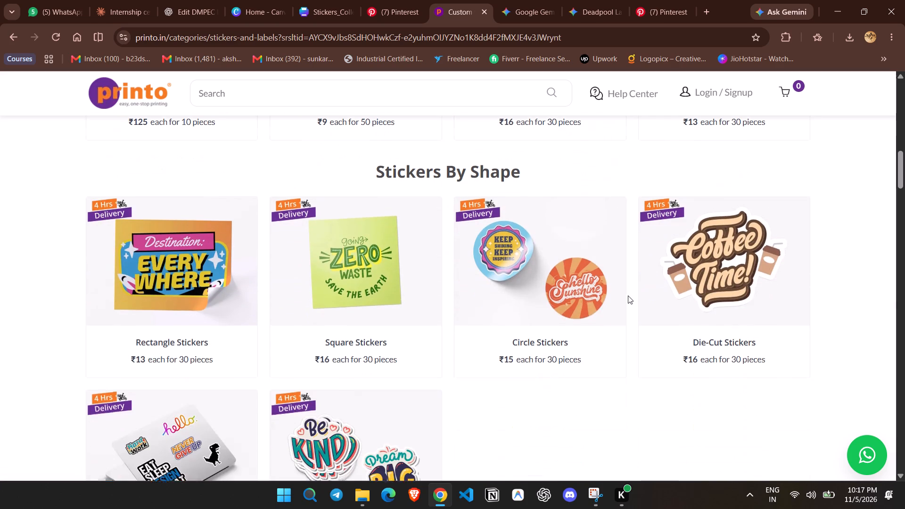
scroll(569, 367, "down", 1)
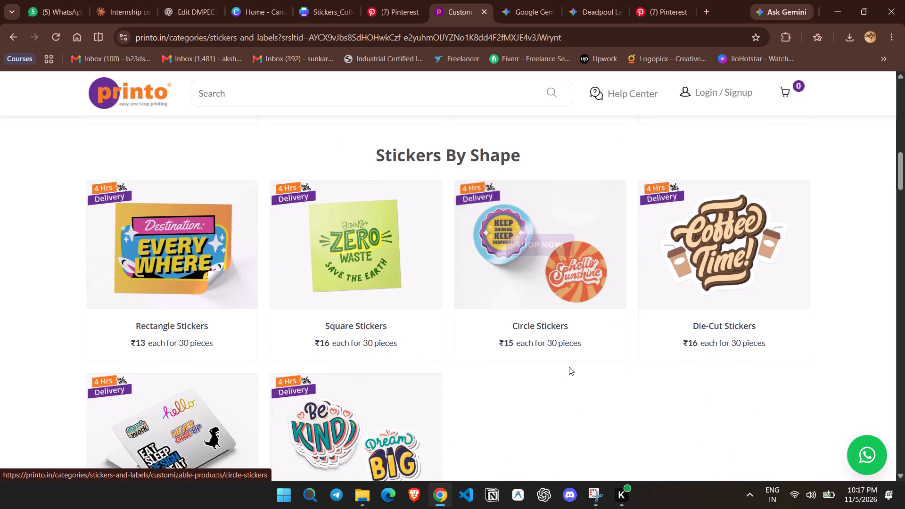
scroll(569, 367, "down", 1)
scroll(567, 354, "up", 2)
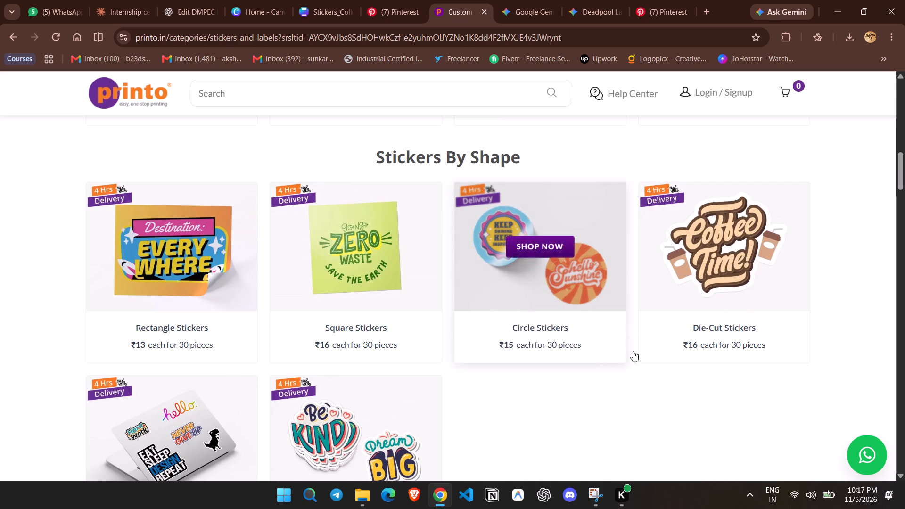
scroll(687, 341, "down", 2)
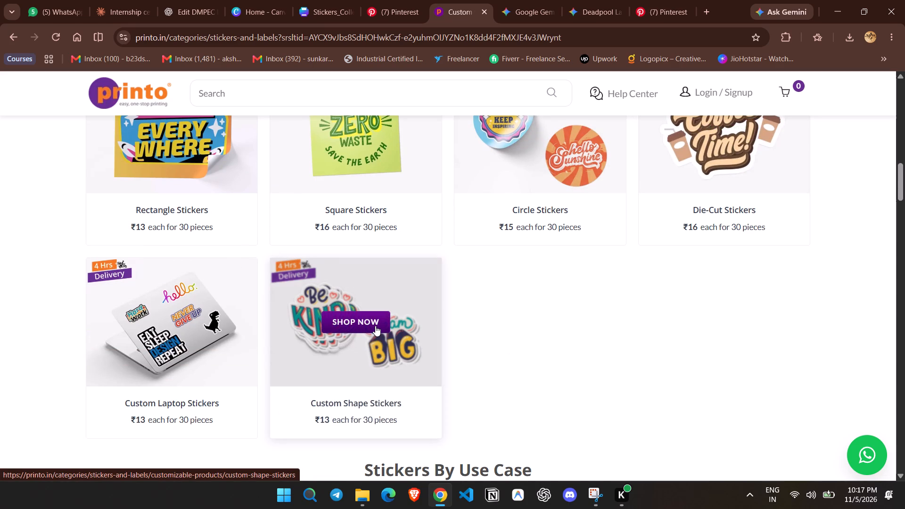
left_click(375, 325)
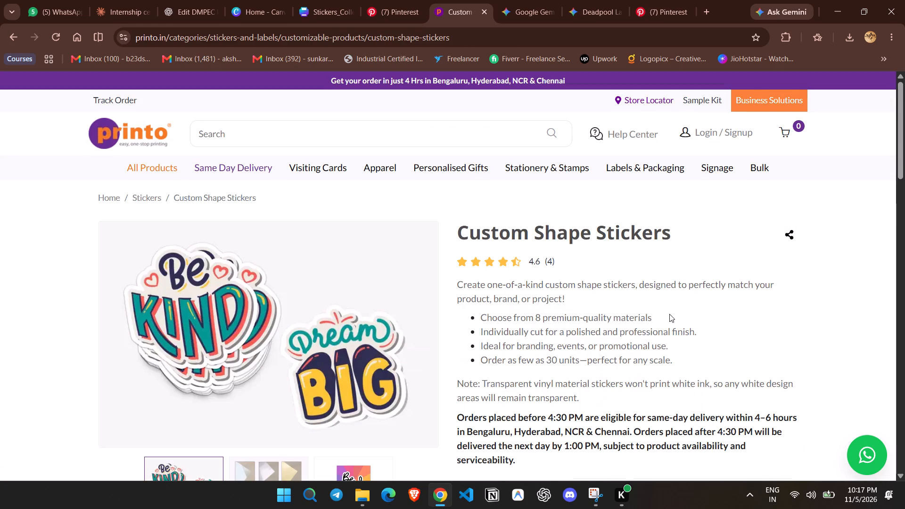
Configure the custom shape stickers with Opaque Vinyl as the material and a size of 2 x 2 in.
scroll(669, 314, "down", 3)
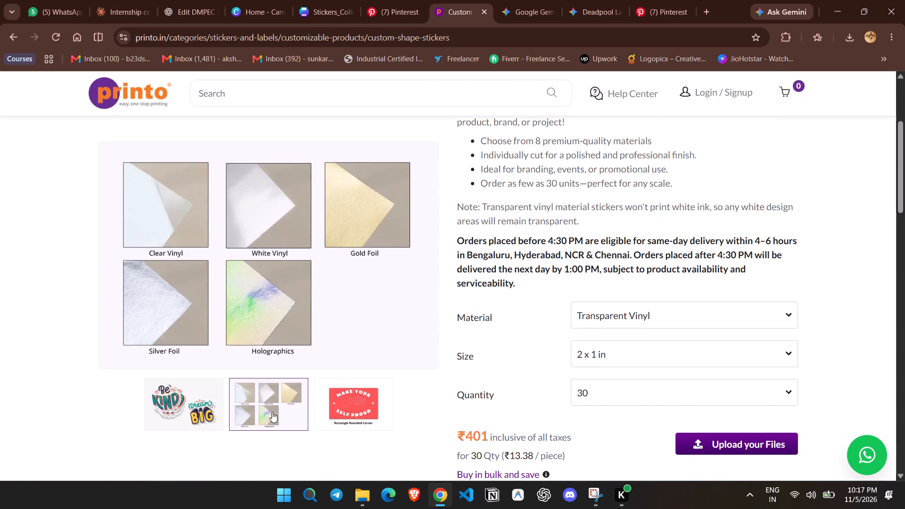
left_click(581, 309)
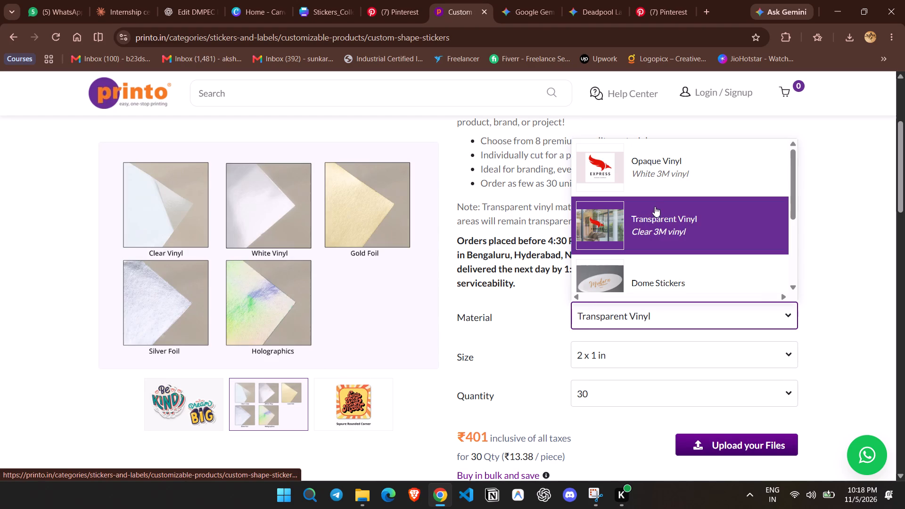
left_click(661, 180)
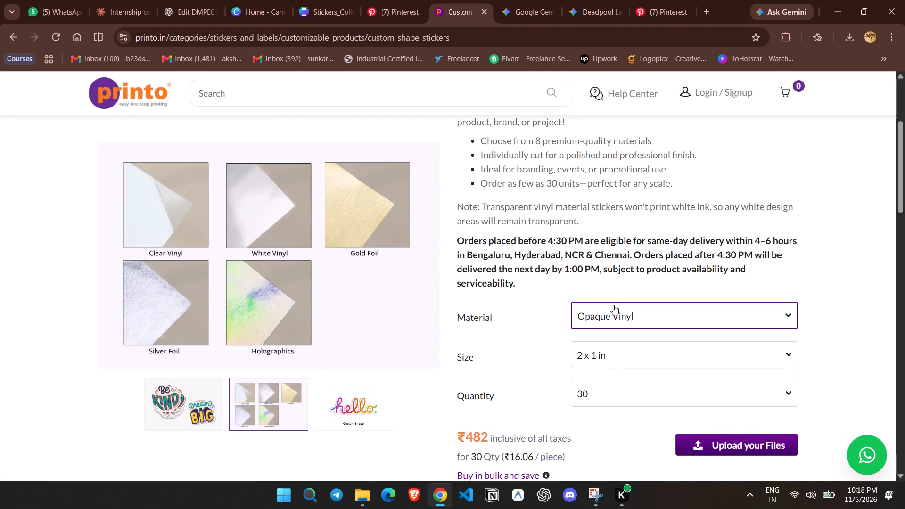
scroll(604, 388, "down", 1)
left_click(605, 296)
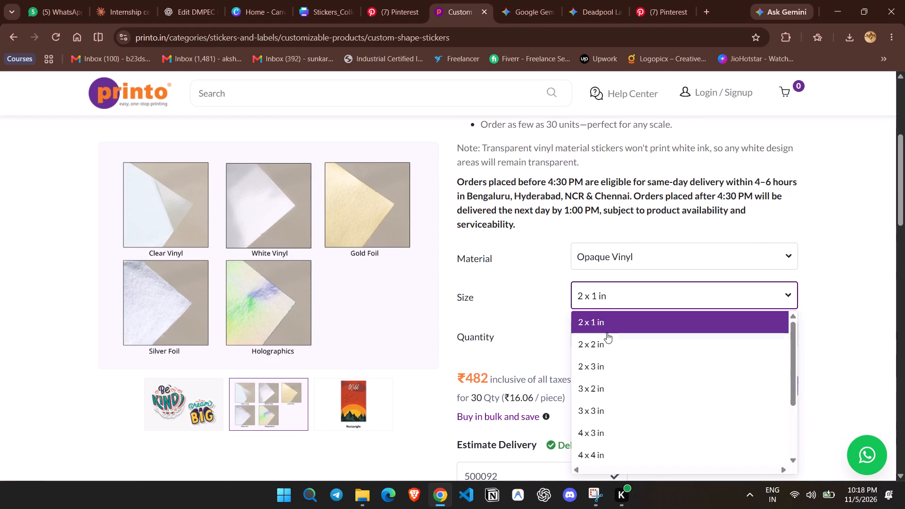
left_click(606, 347)
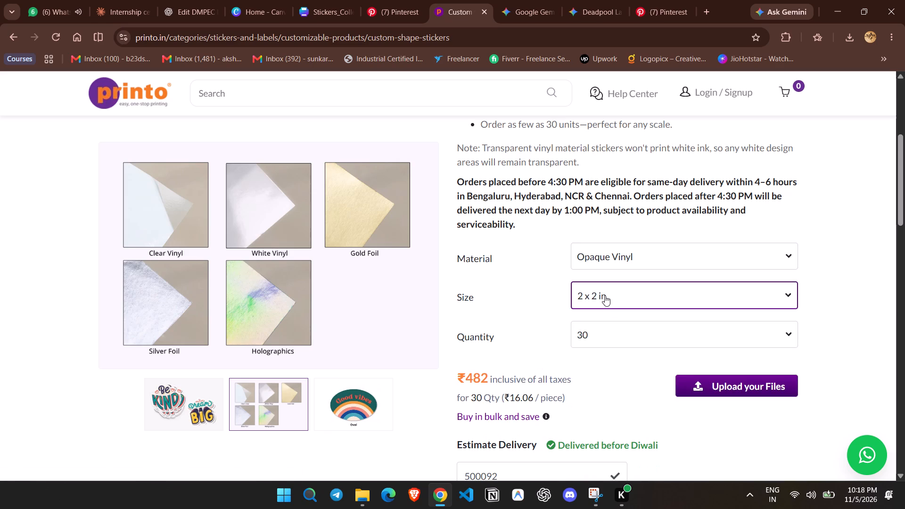
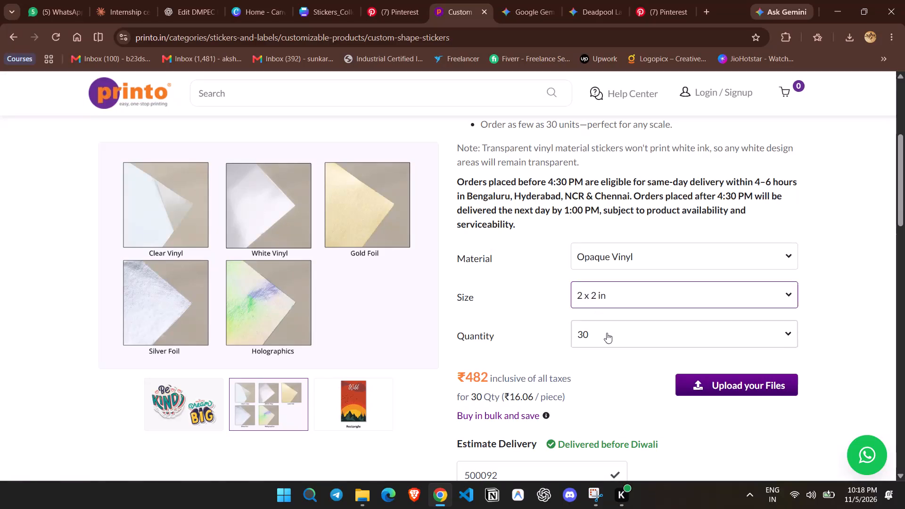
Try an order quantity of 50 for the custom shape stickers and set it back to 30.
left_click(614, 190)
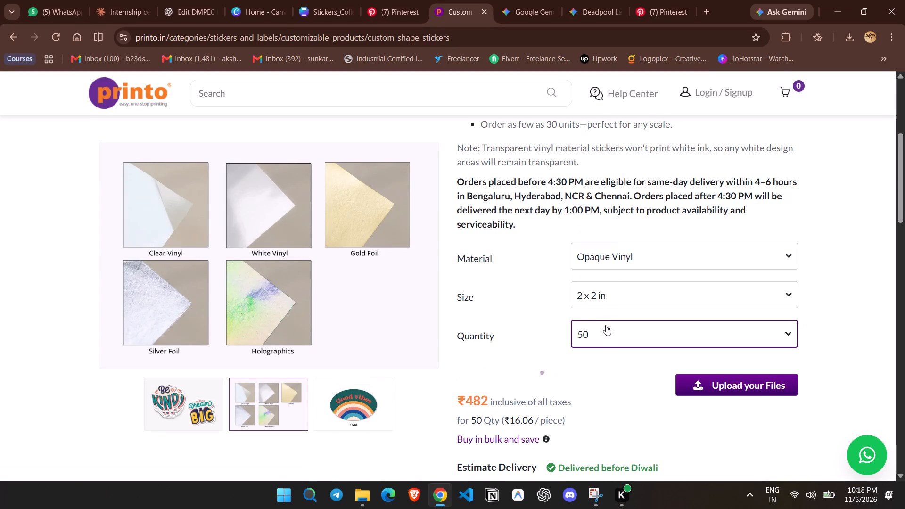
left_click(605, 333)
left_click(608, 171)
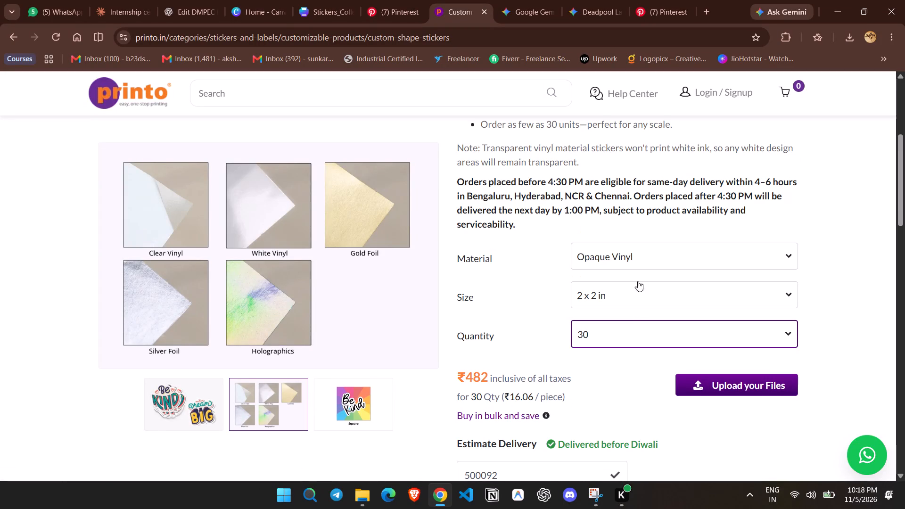
Open the design file upload page for the custom shape stickers and look over its supported formats and guidelines.
scroll(617, 322, "down", 2)
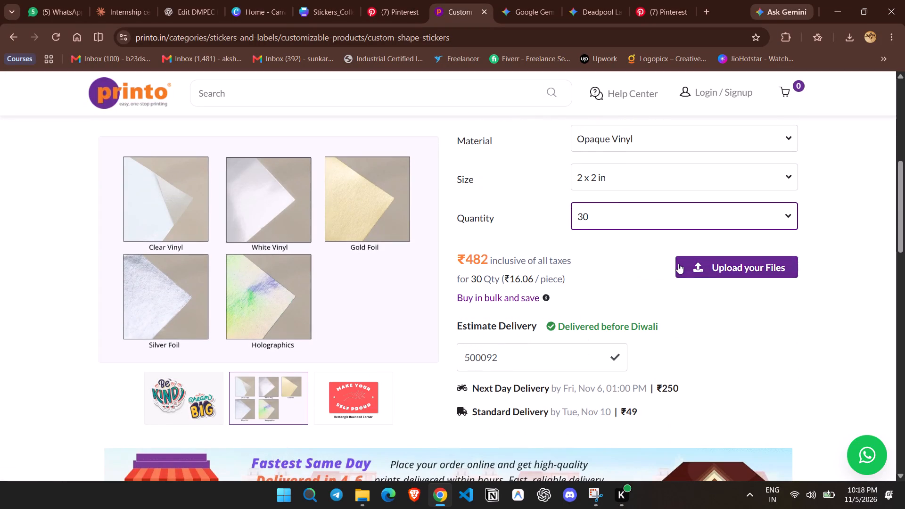
left_click(678, 263)
scroll(338, 314, "down", 2)
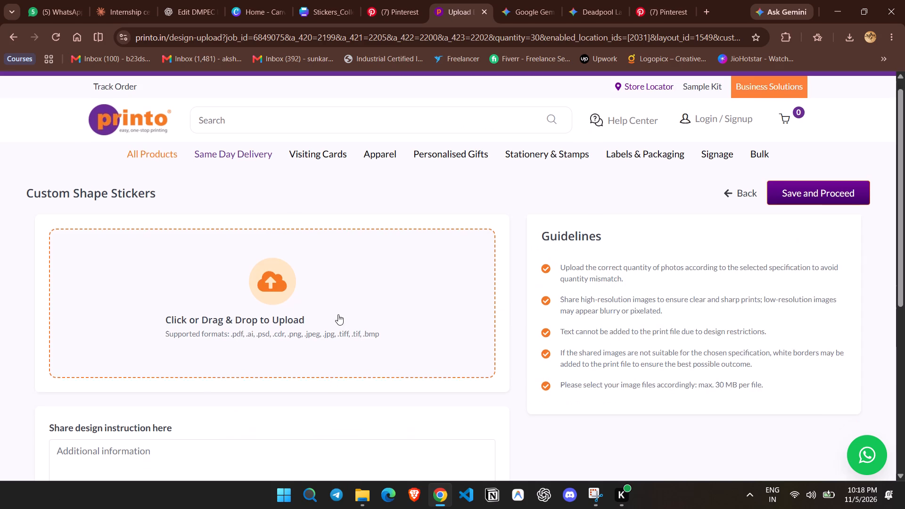
scroll(334, 317, "up", 2)
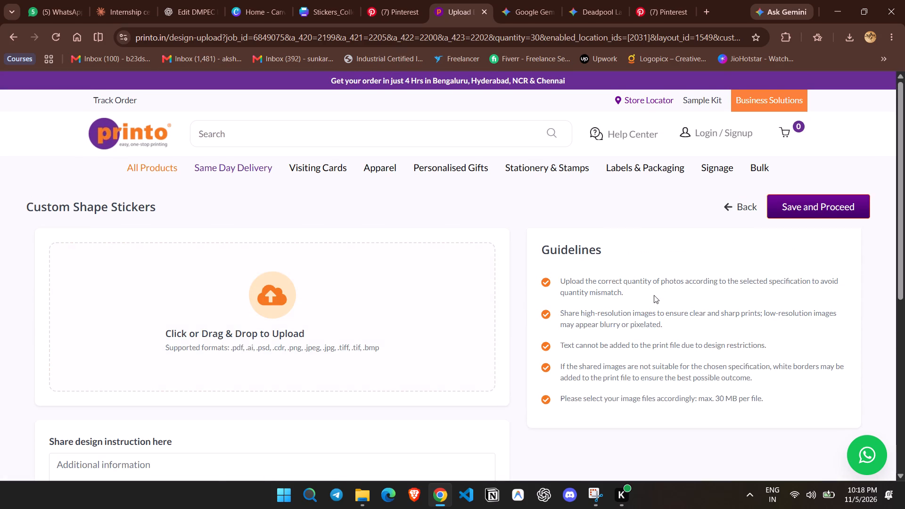